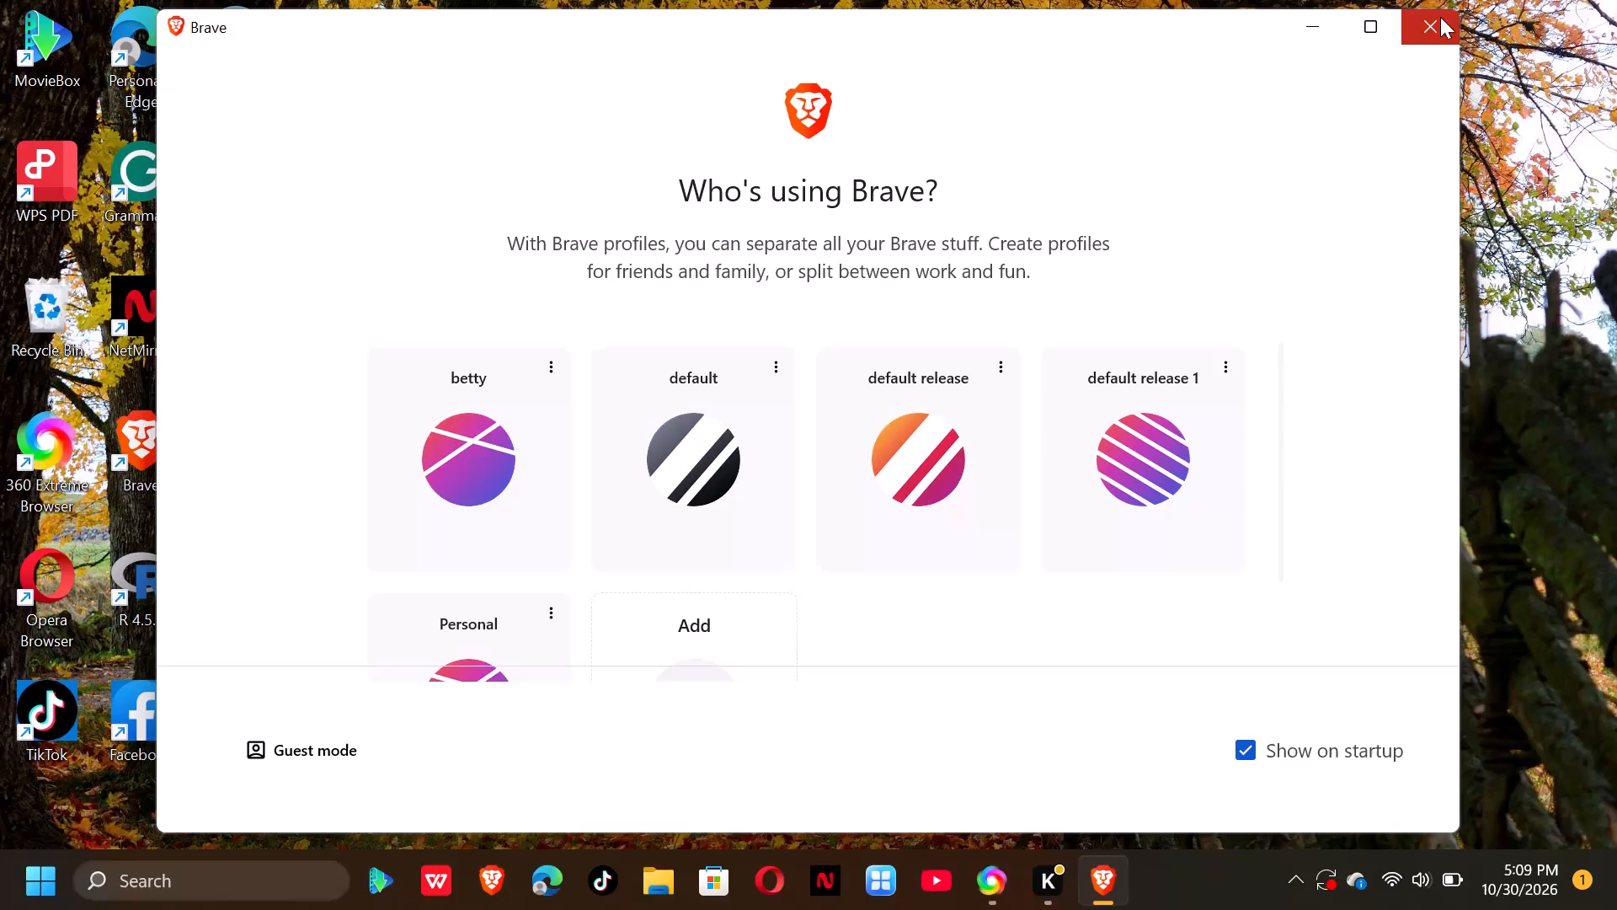
Open a guest mode browsing window from the profile chooser and maximize it.
left_click(1387, 16)
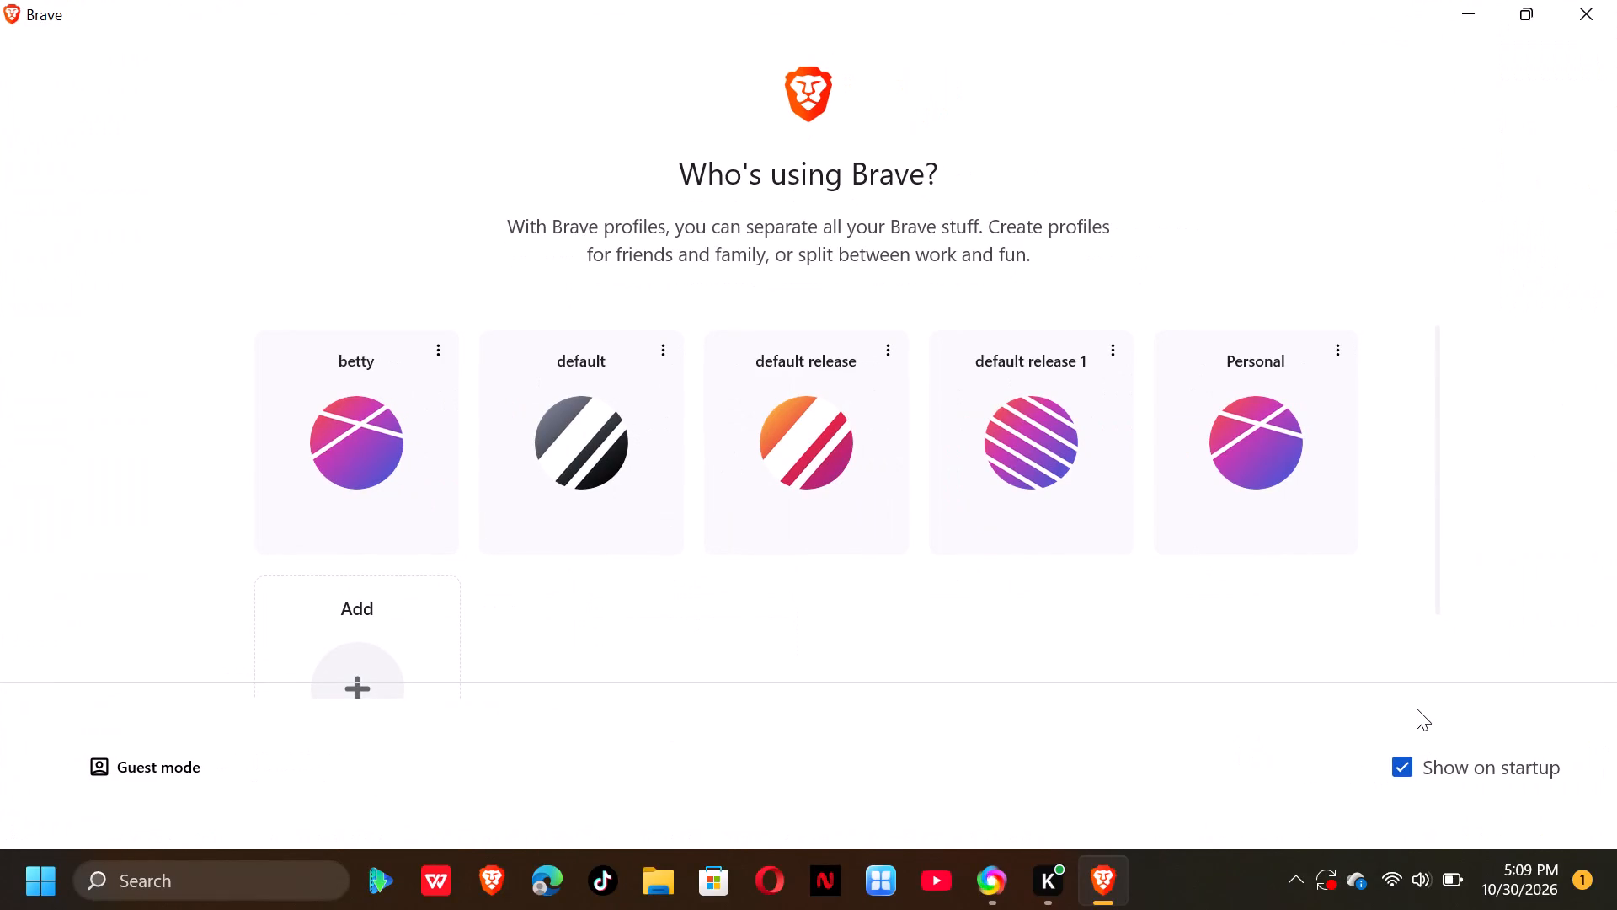
left_click(122, 766)
left_click(578, 79)
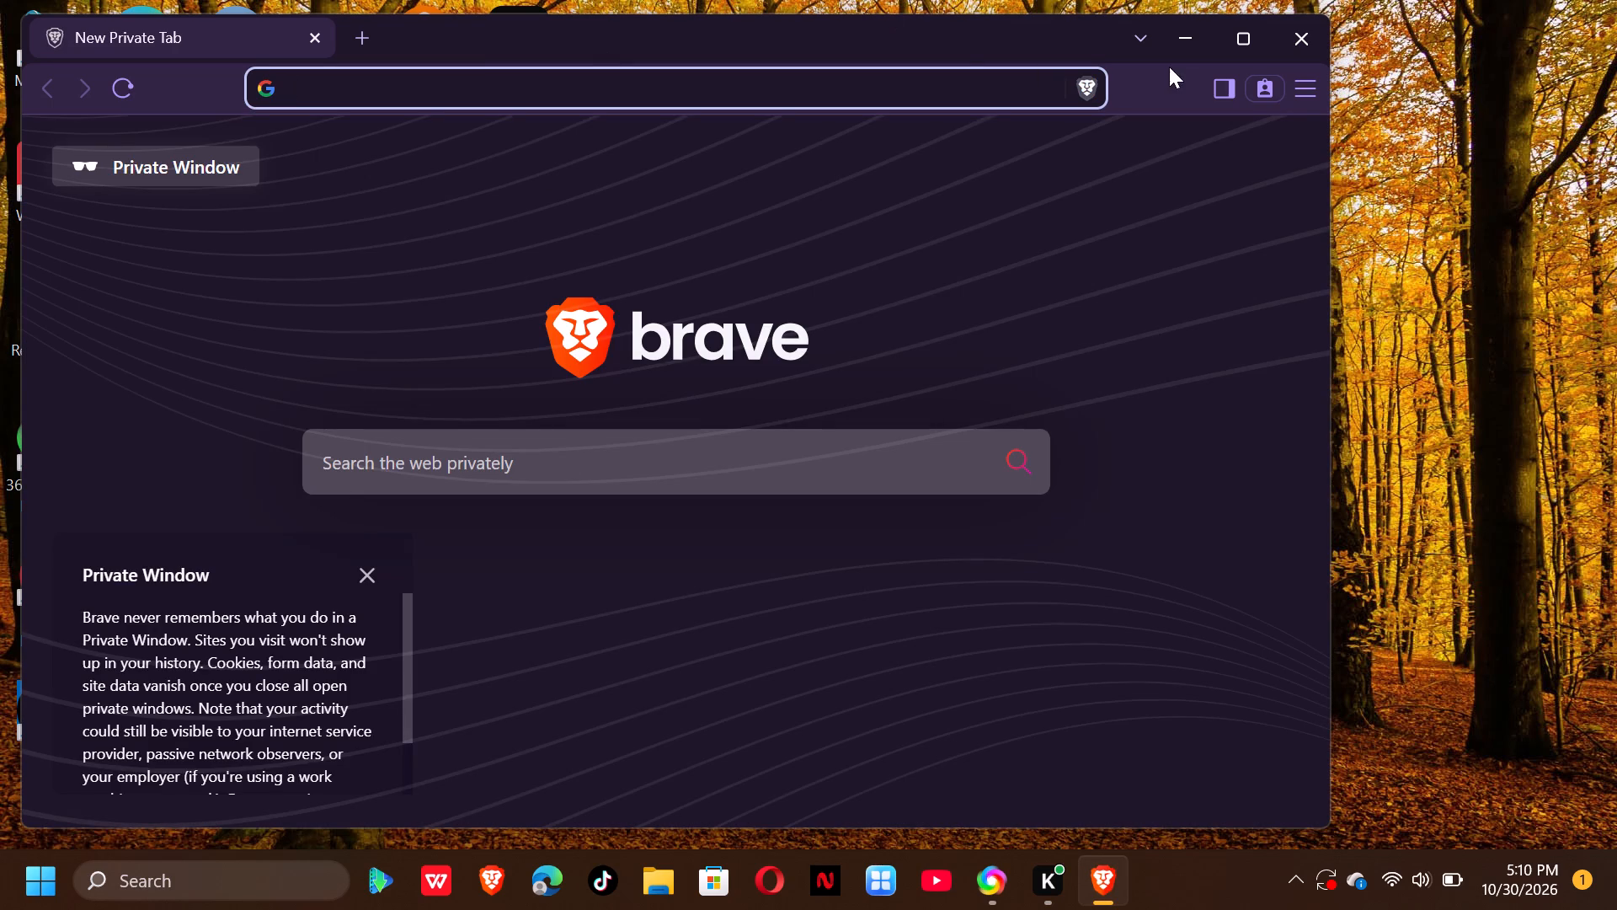
left_click(1246, 21)
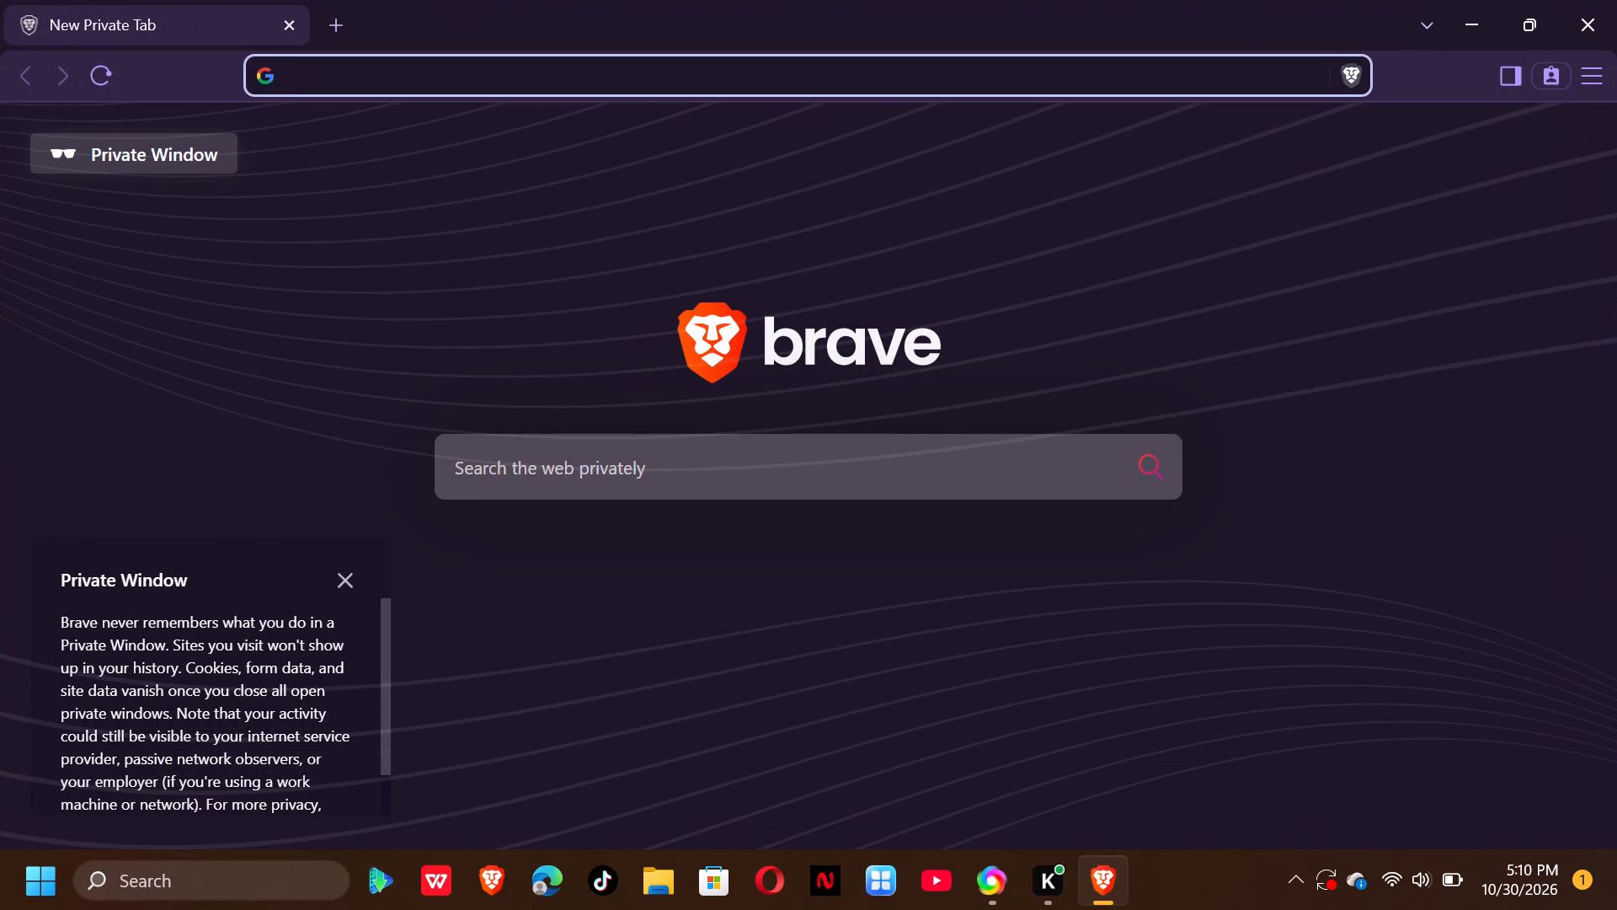
Search the web for "world quant brain".
type("world")
key("space")
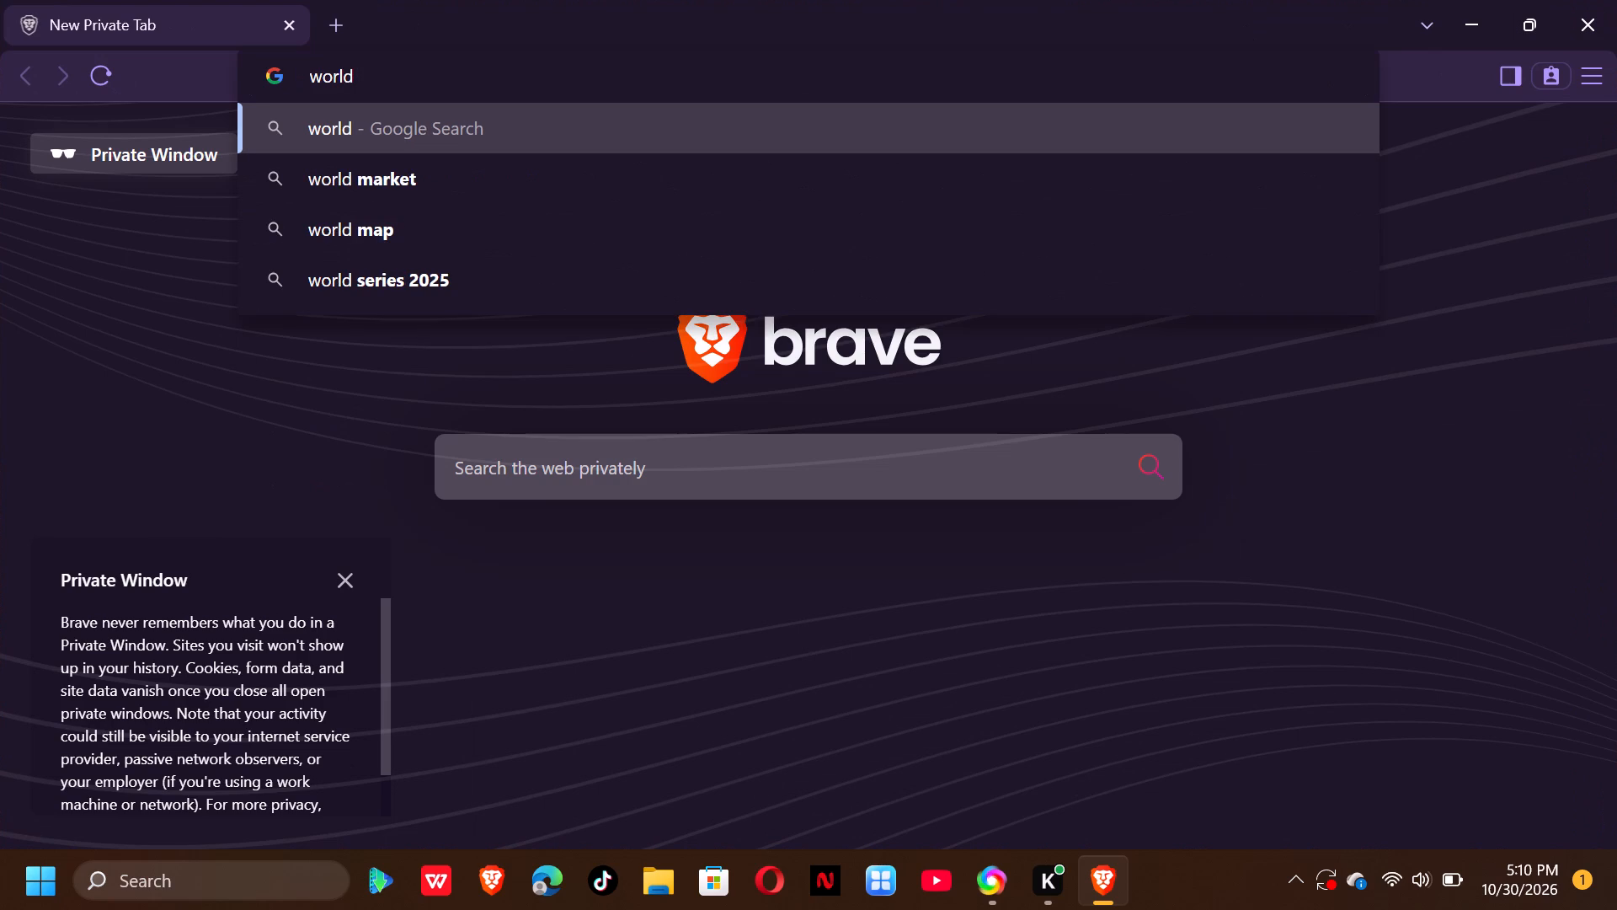
type("quant")
key("space")
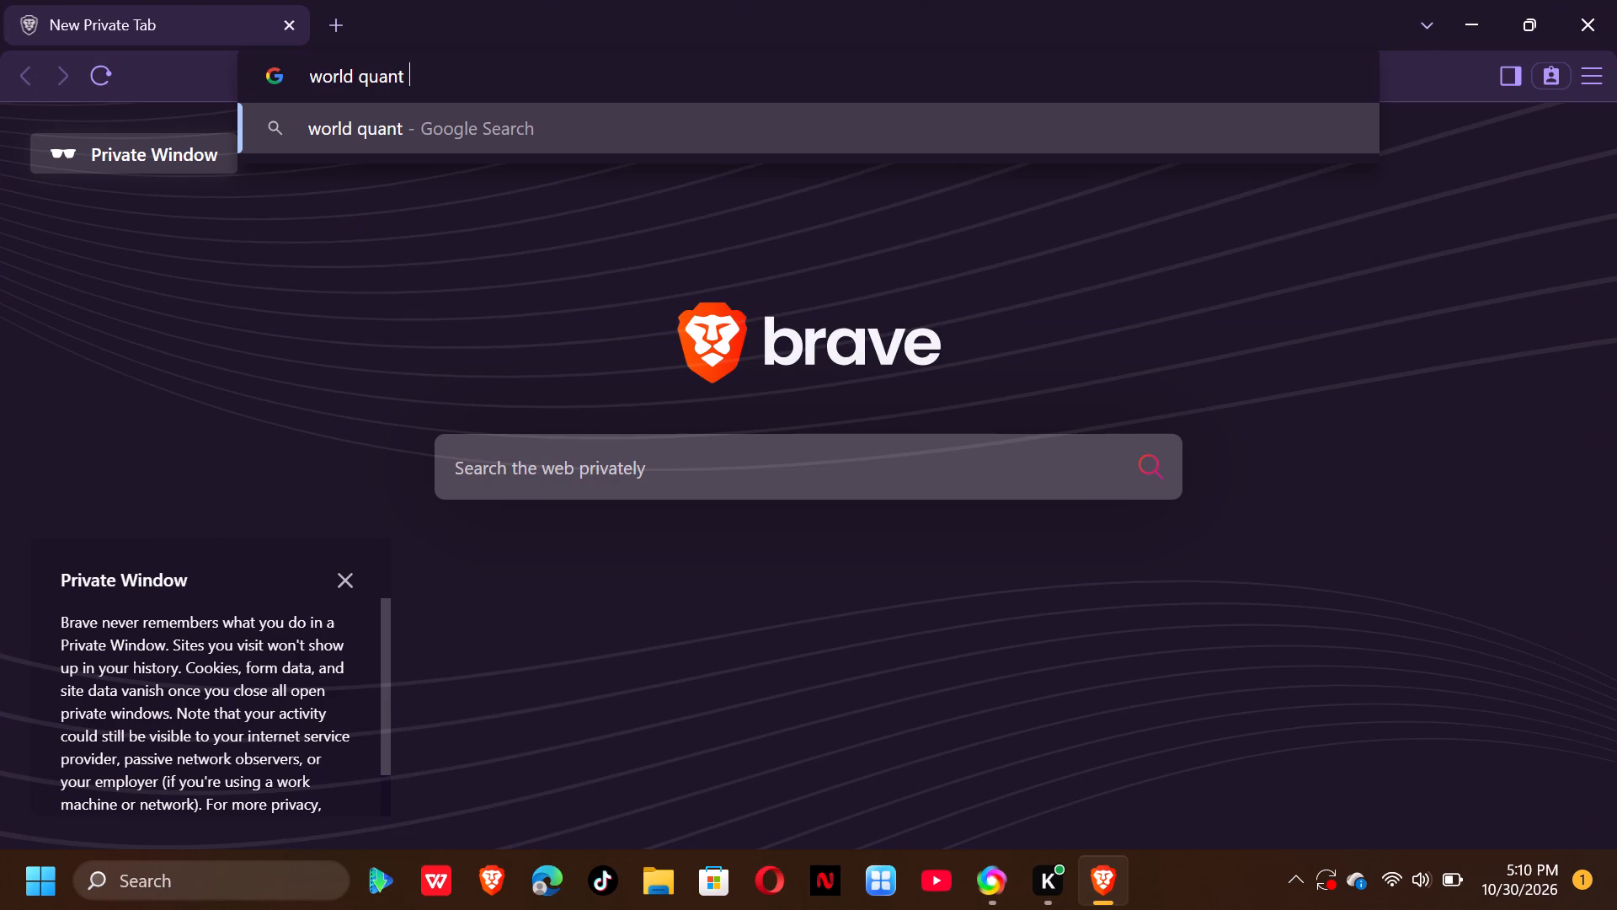
type("brain")
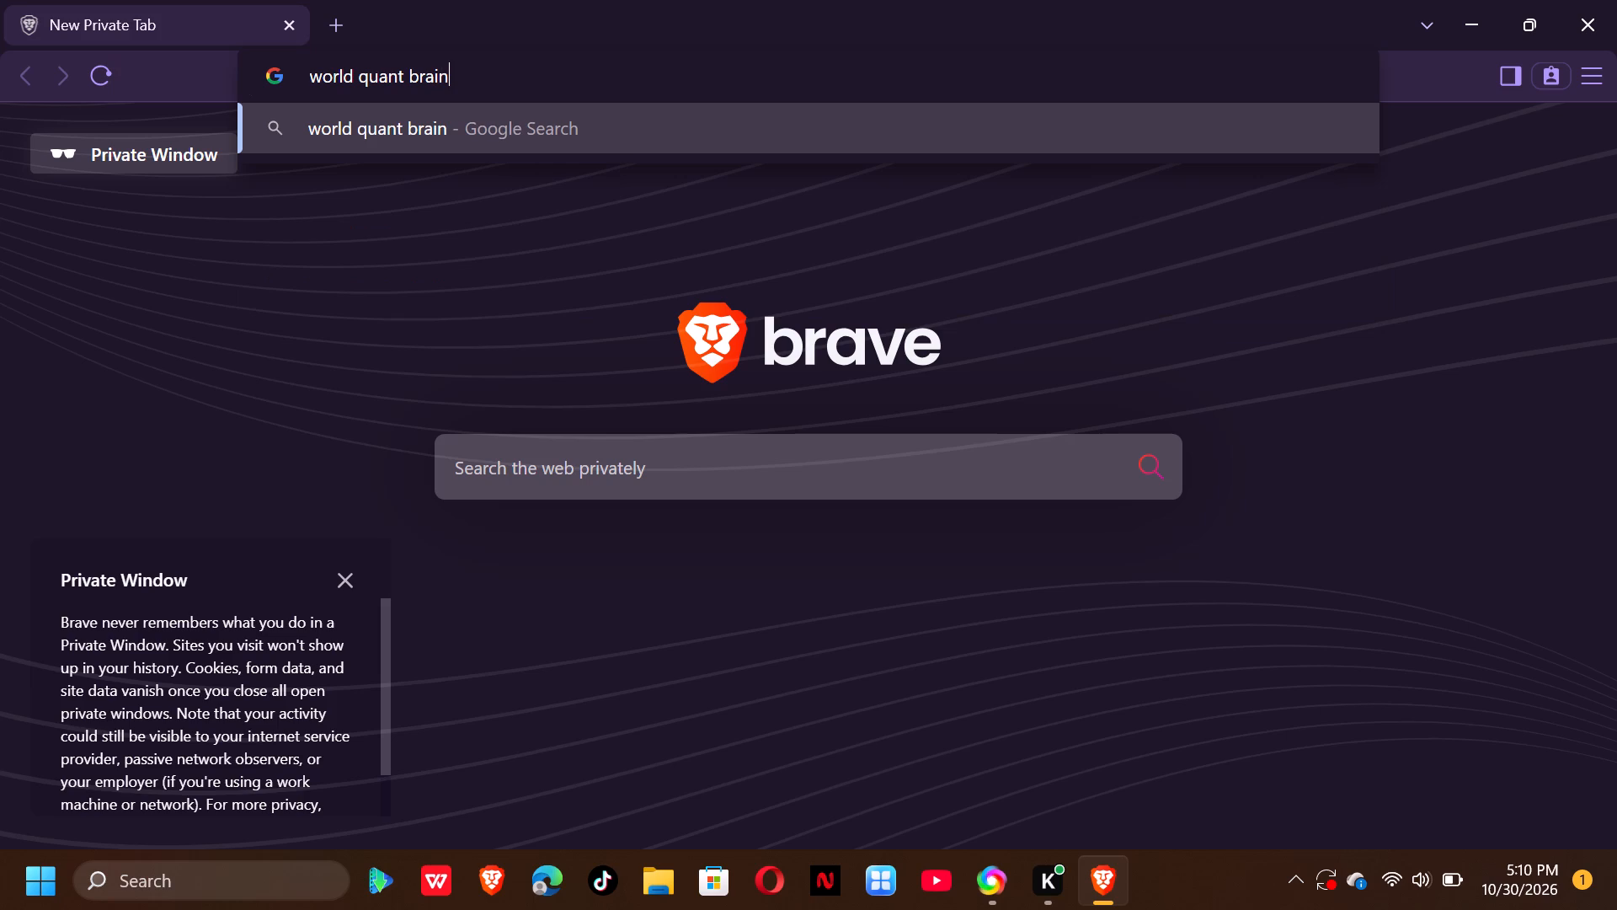
key("Return")
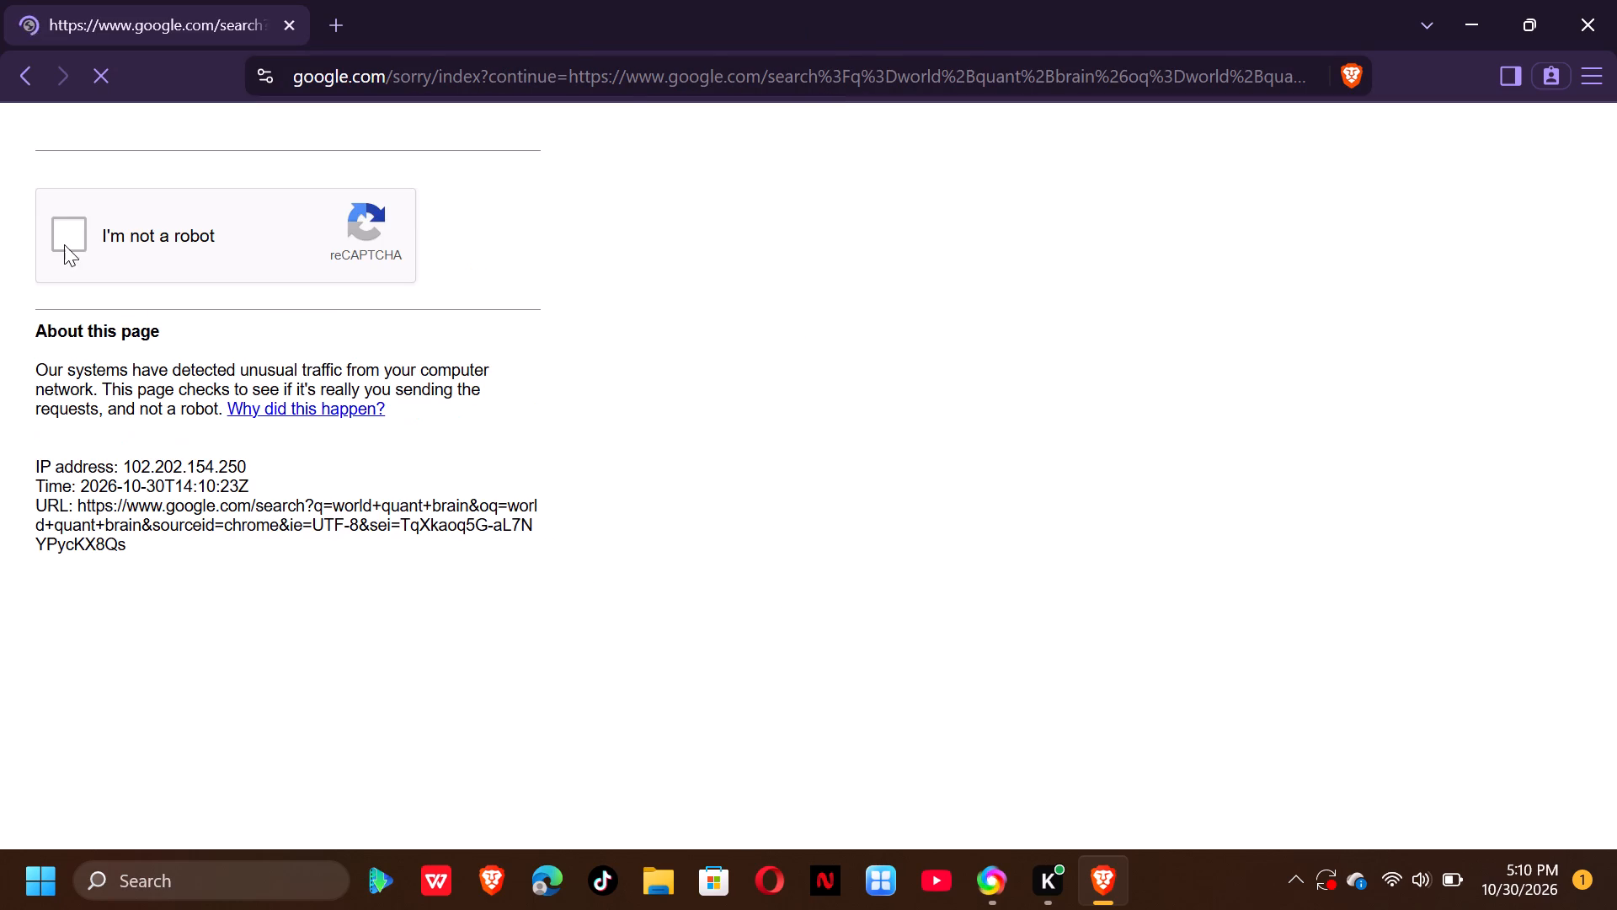
Answer the reCAPTCHA check by selecting the squares with motorcycles and their surrounding squares, and submit the selection for verification.
left_click(69, 233)
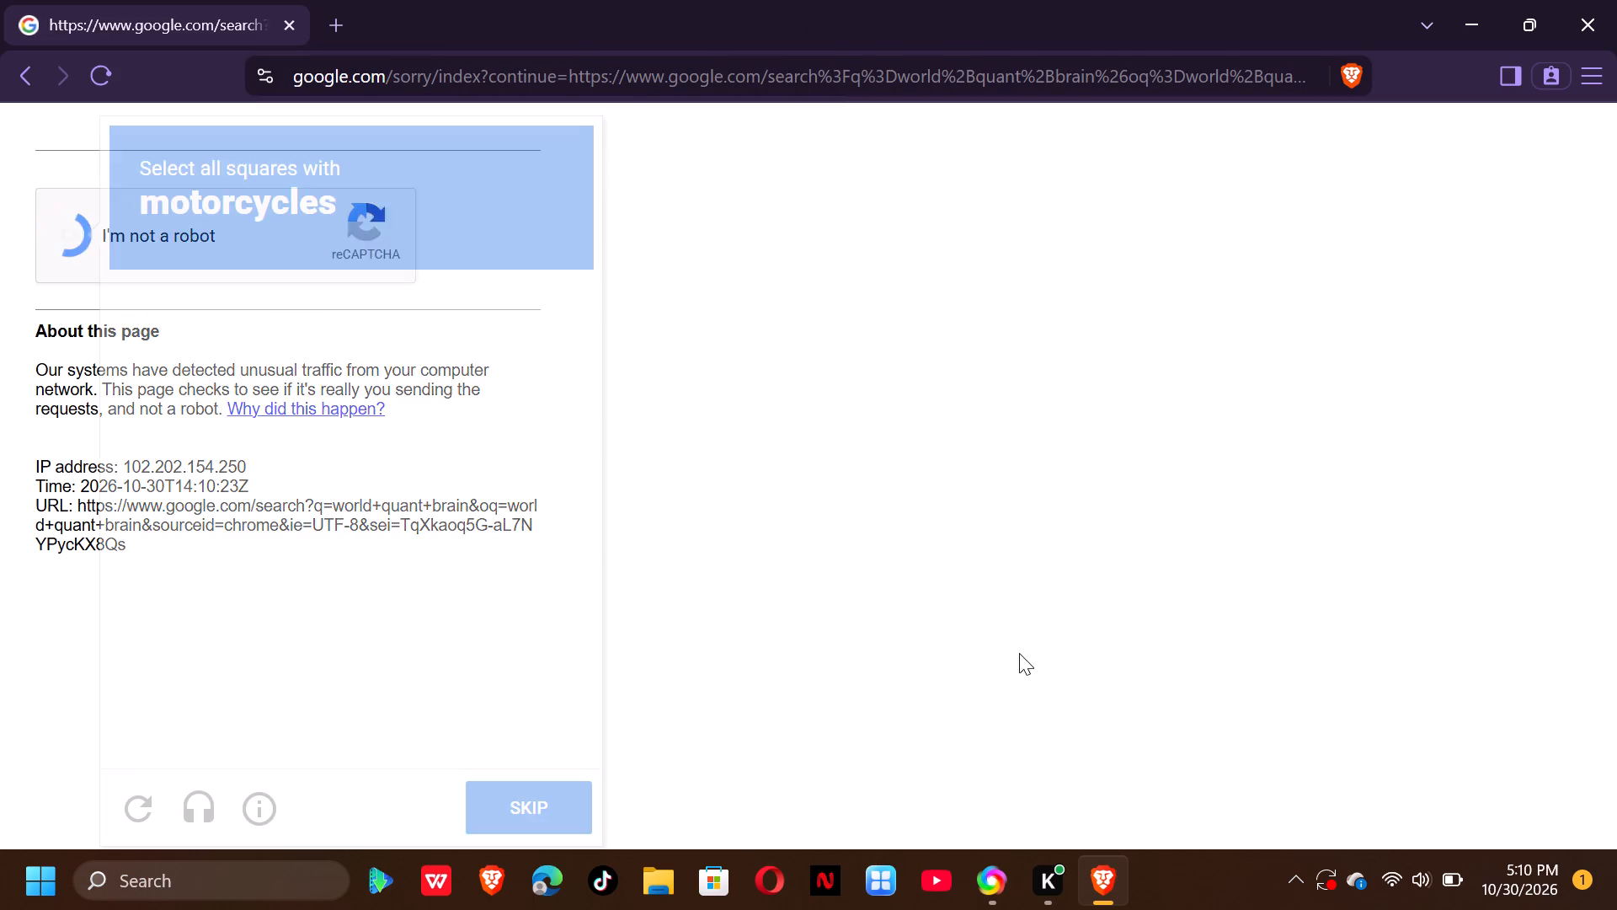
left_click_drag(148, 567, 368, 571)
left_click(327, 574)
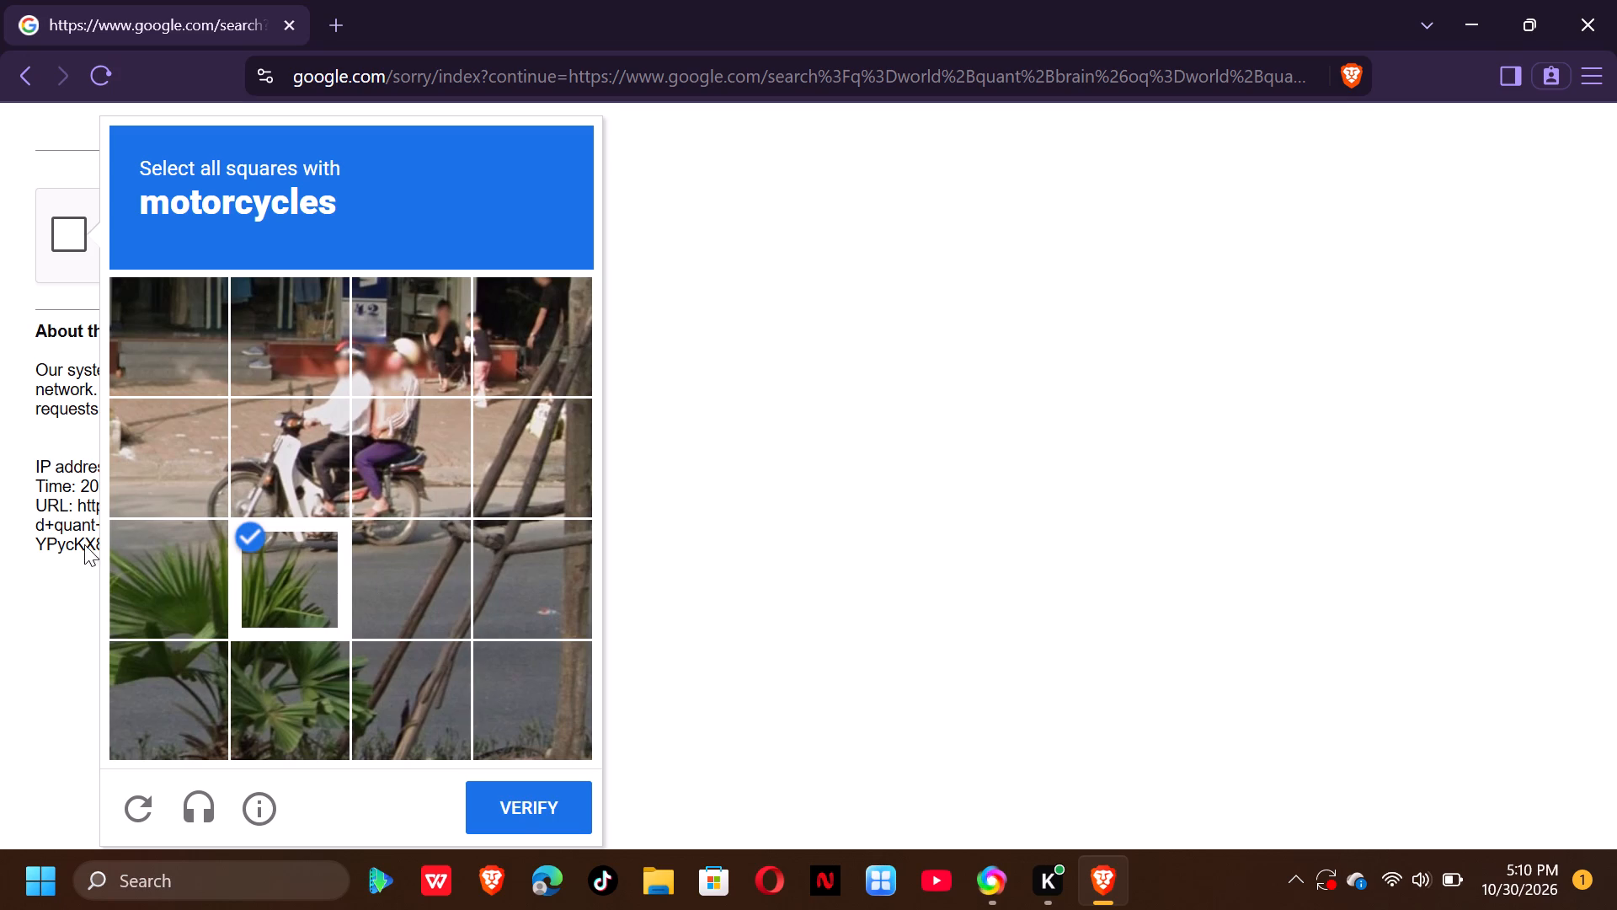
left_click(147, 557)
left_click(152, 428)
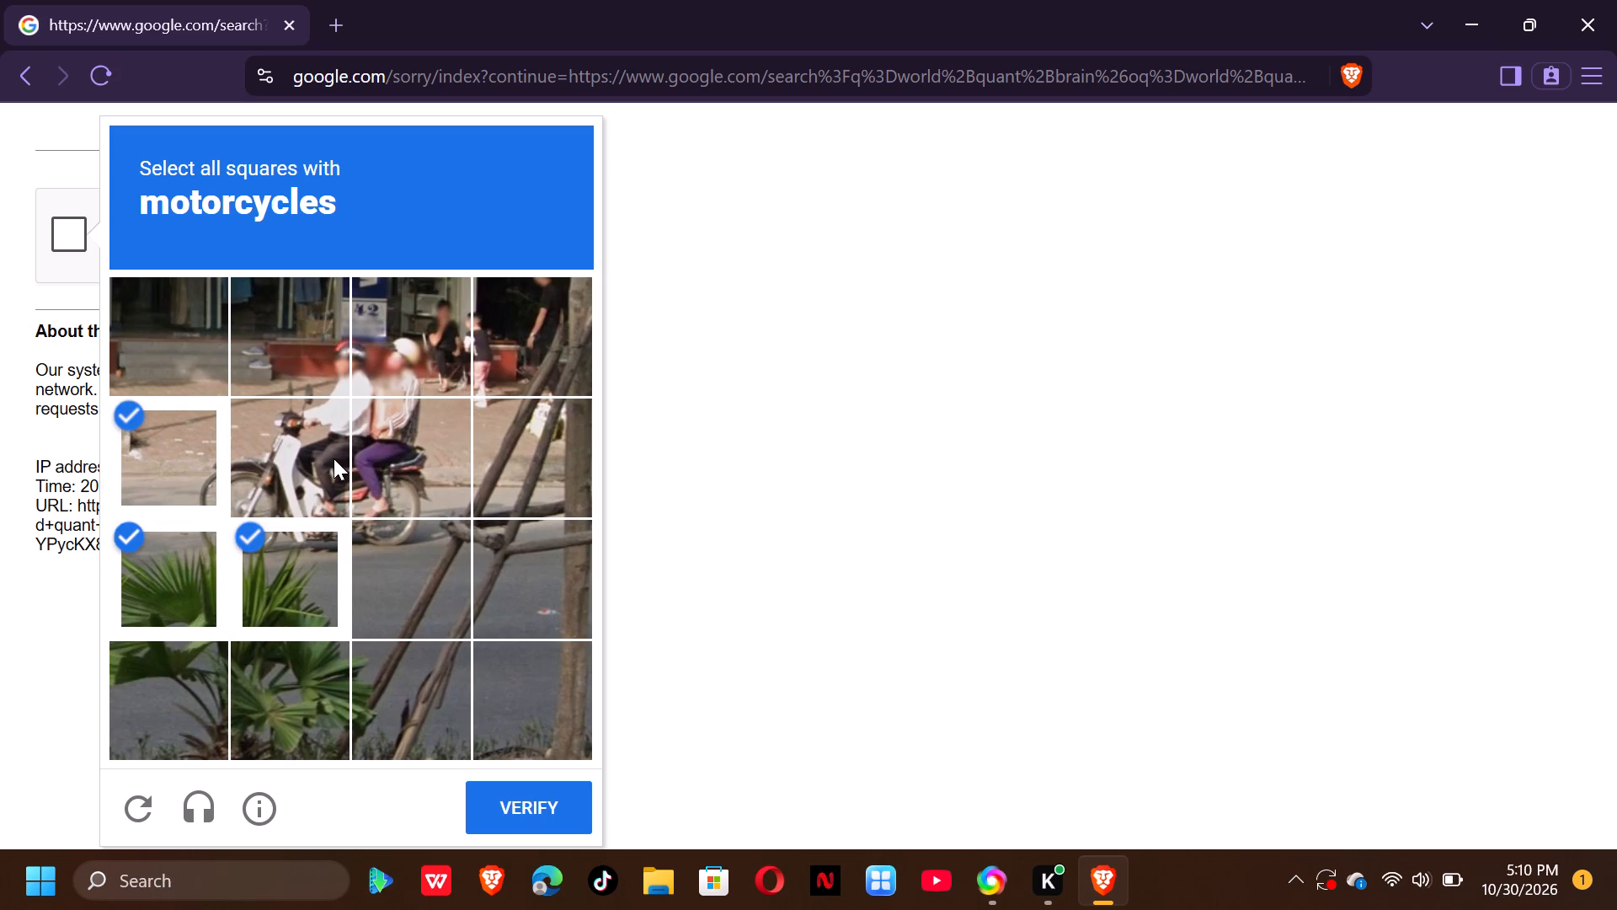
left_click(334, 458)
left_click(488, 455)
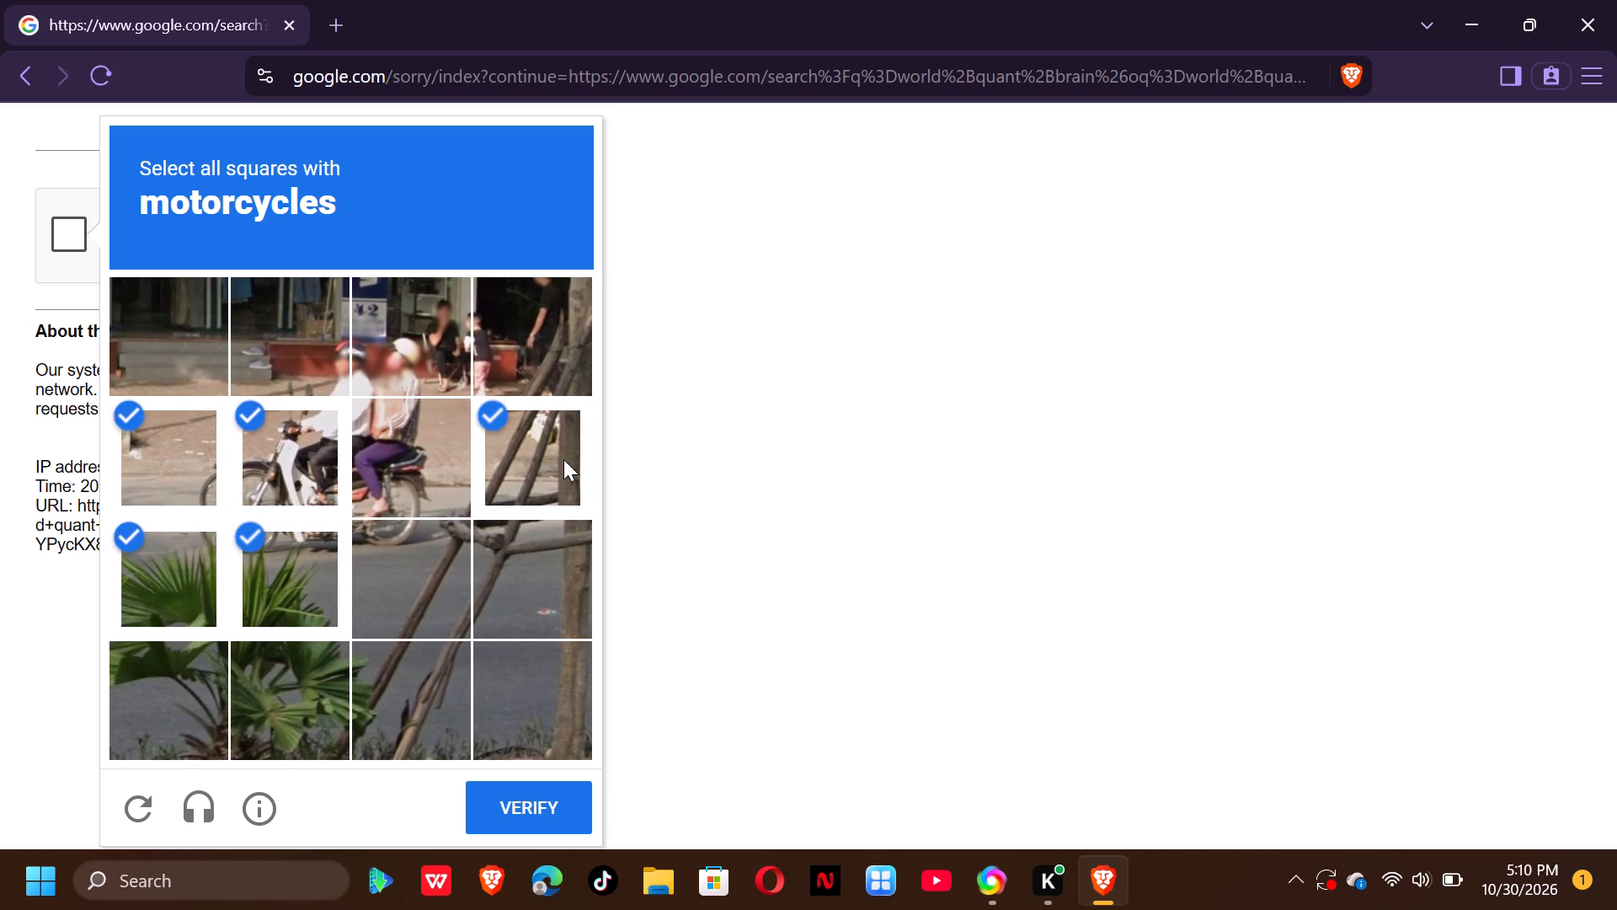
left_click_drag(563, 459, 497, 468)
left_click(497, 468)
left_click(516, 471)
left_click(401, 467)
left_click(404, 588)
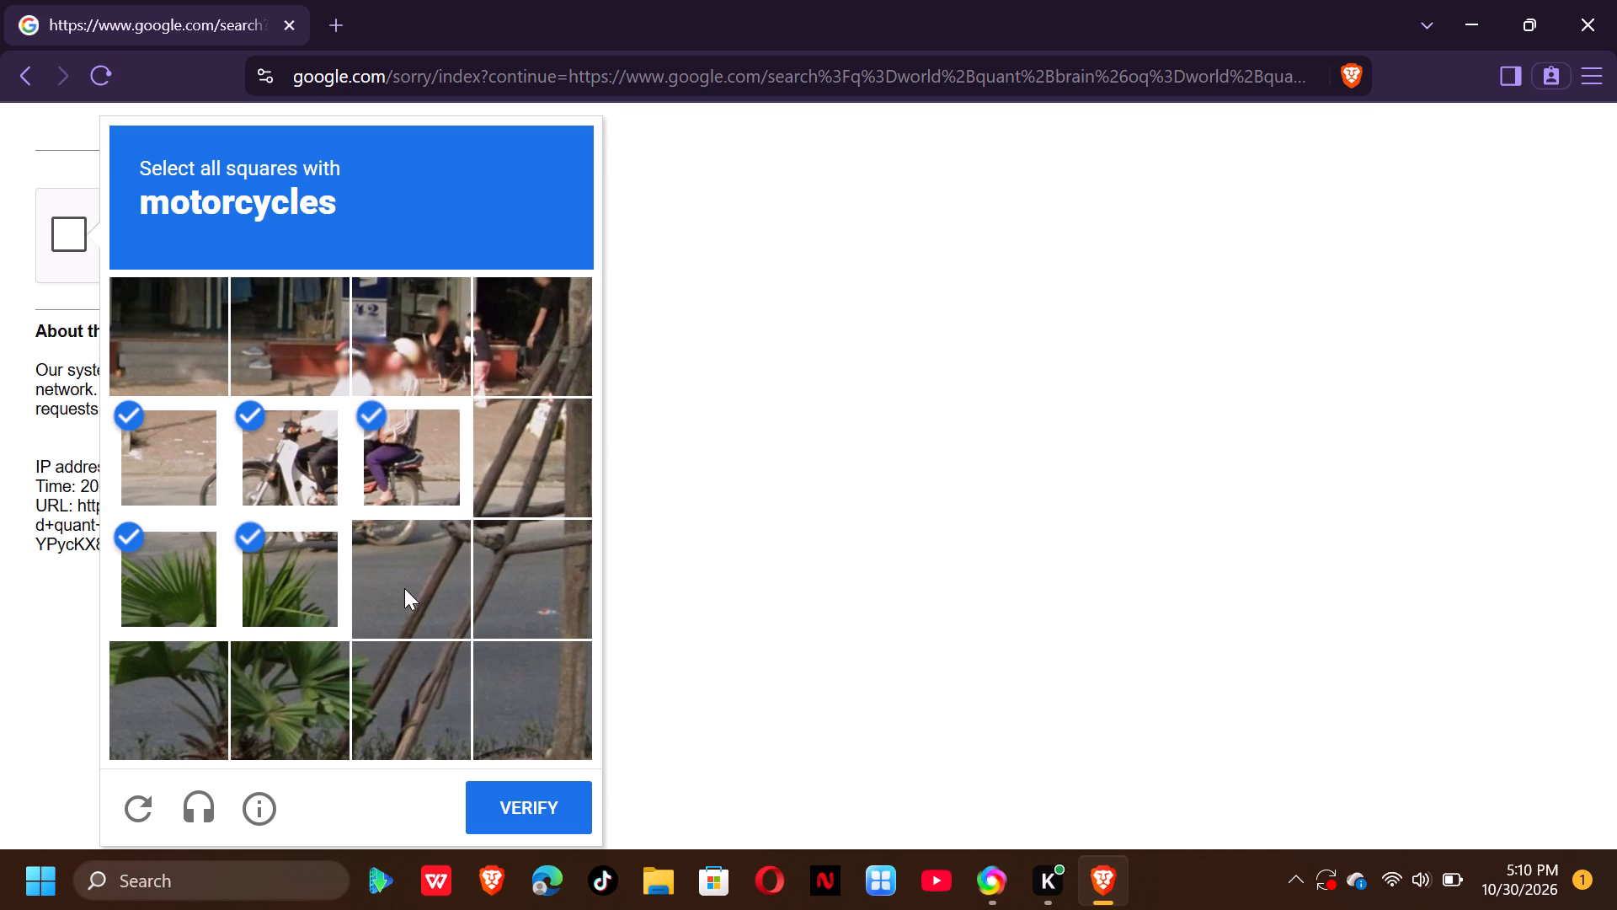
left_click(380, 298)
left_click(252, 337)
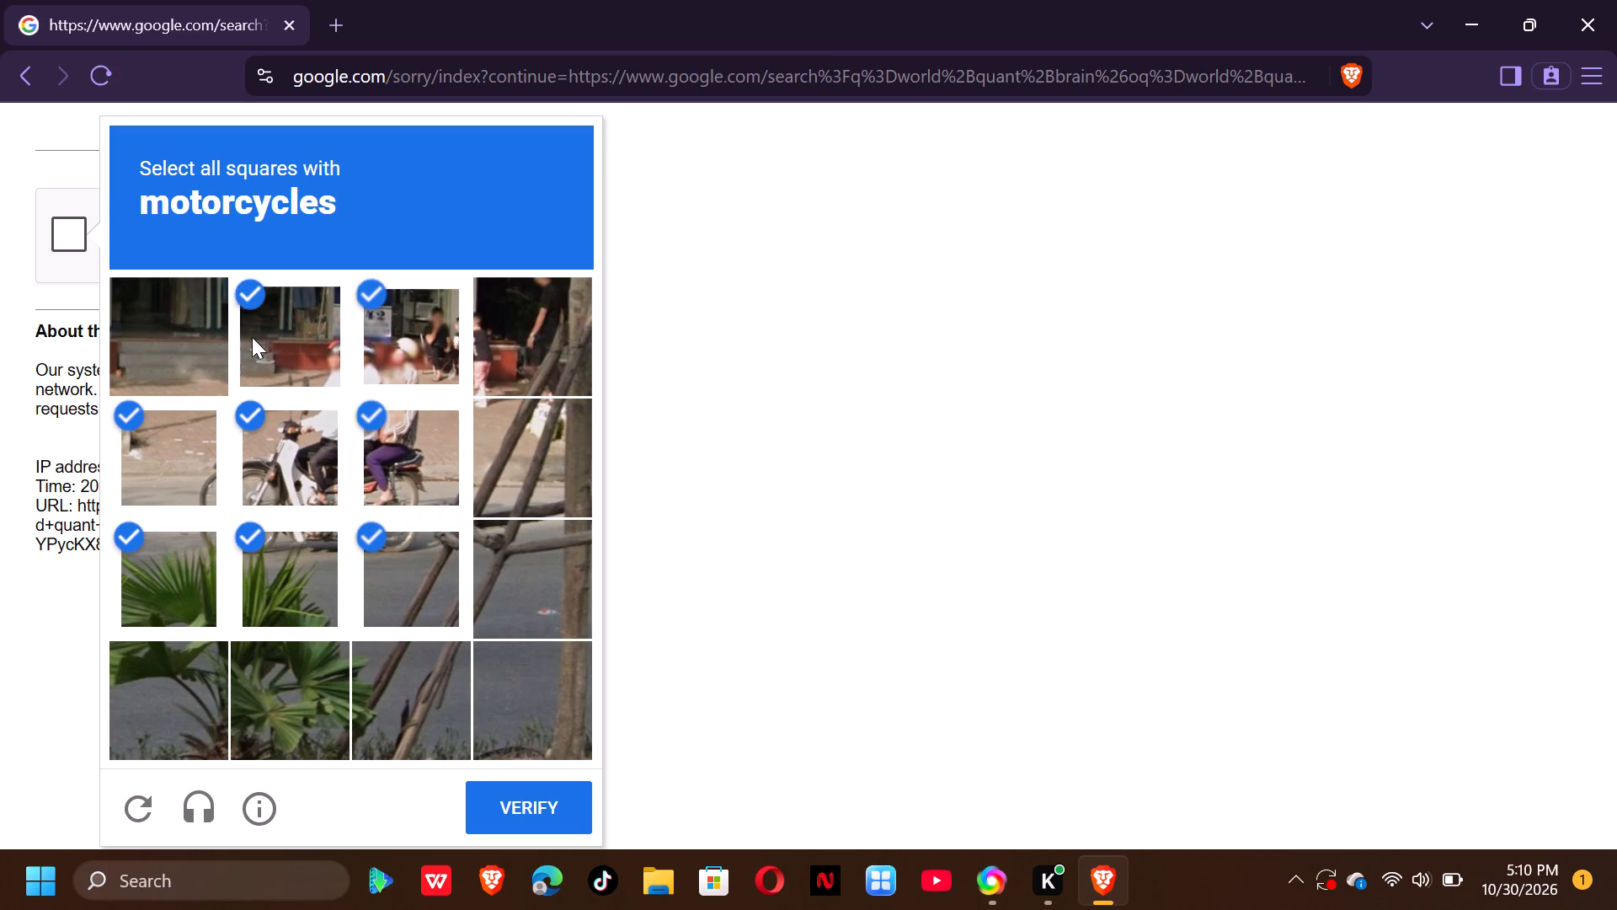
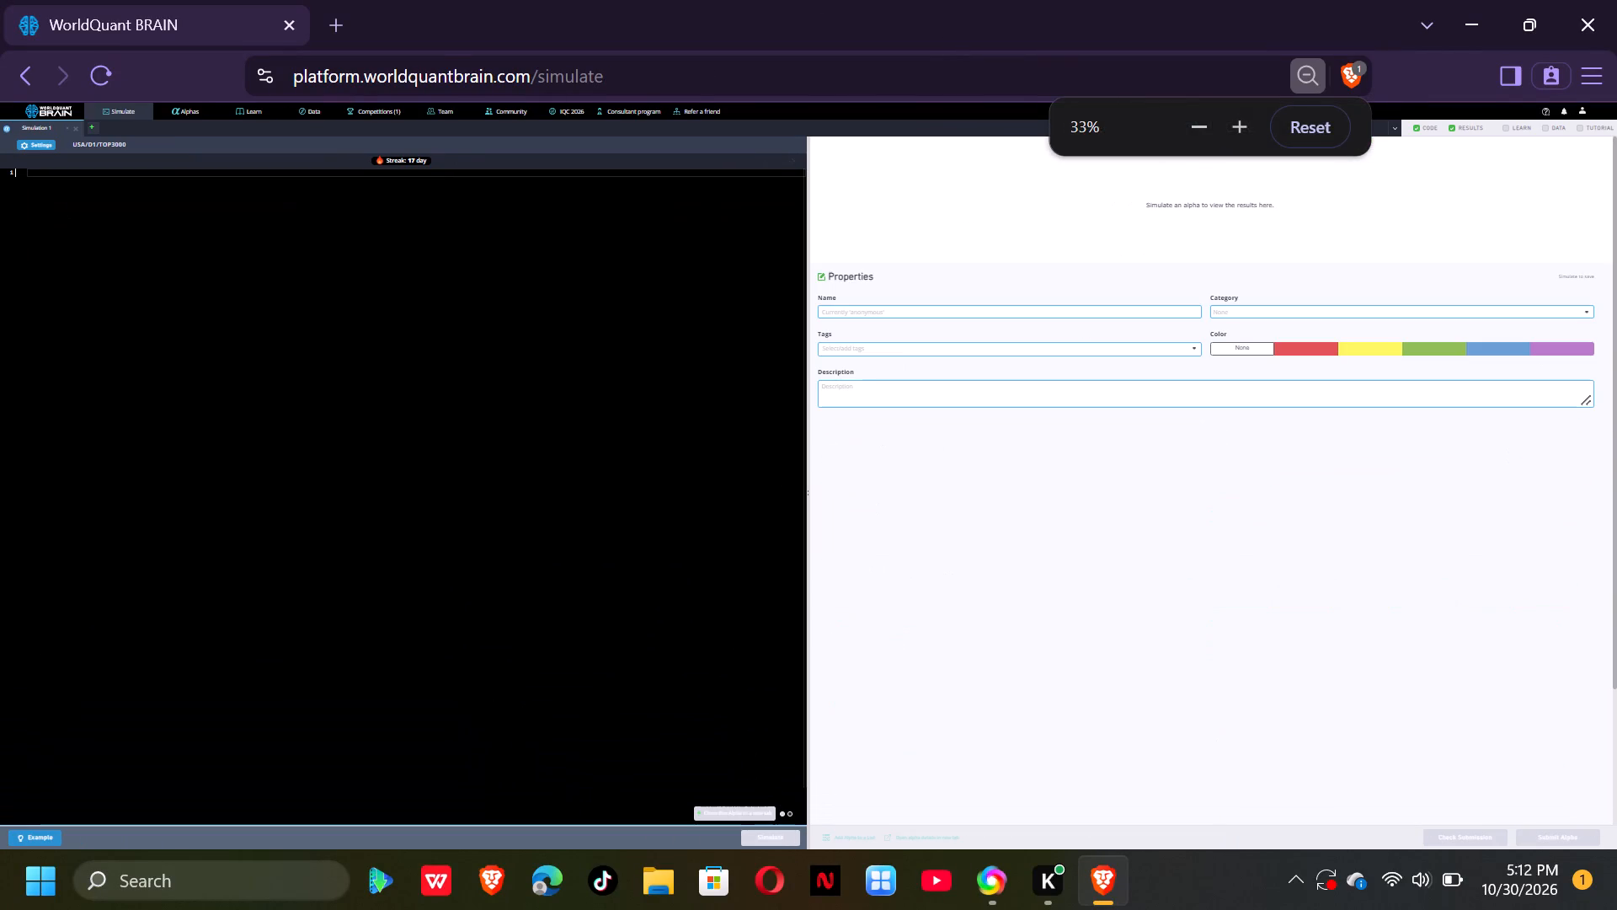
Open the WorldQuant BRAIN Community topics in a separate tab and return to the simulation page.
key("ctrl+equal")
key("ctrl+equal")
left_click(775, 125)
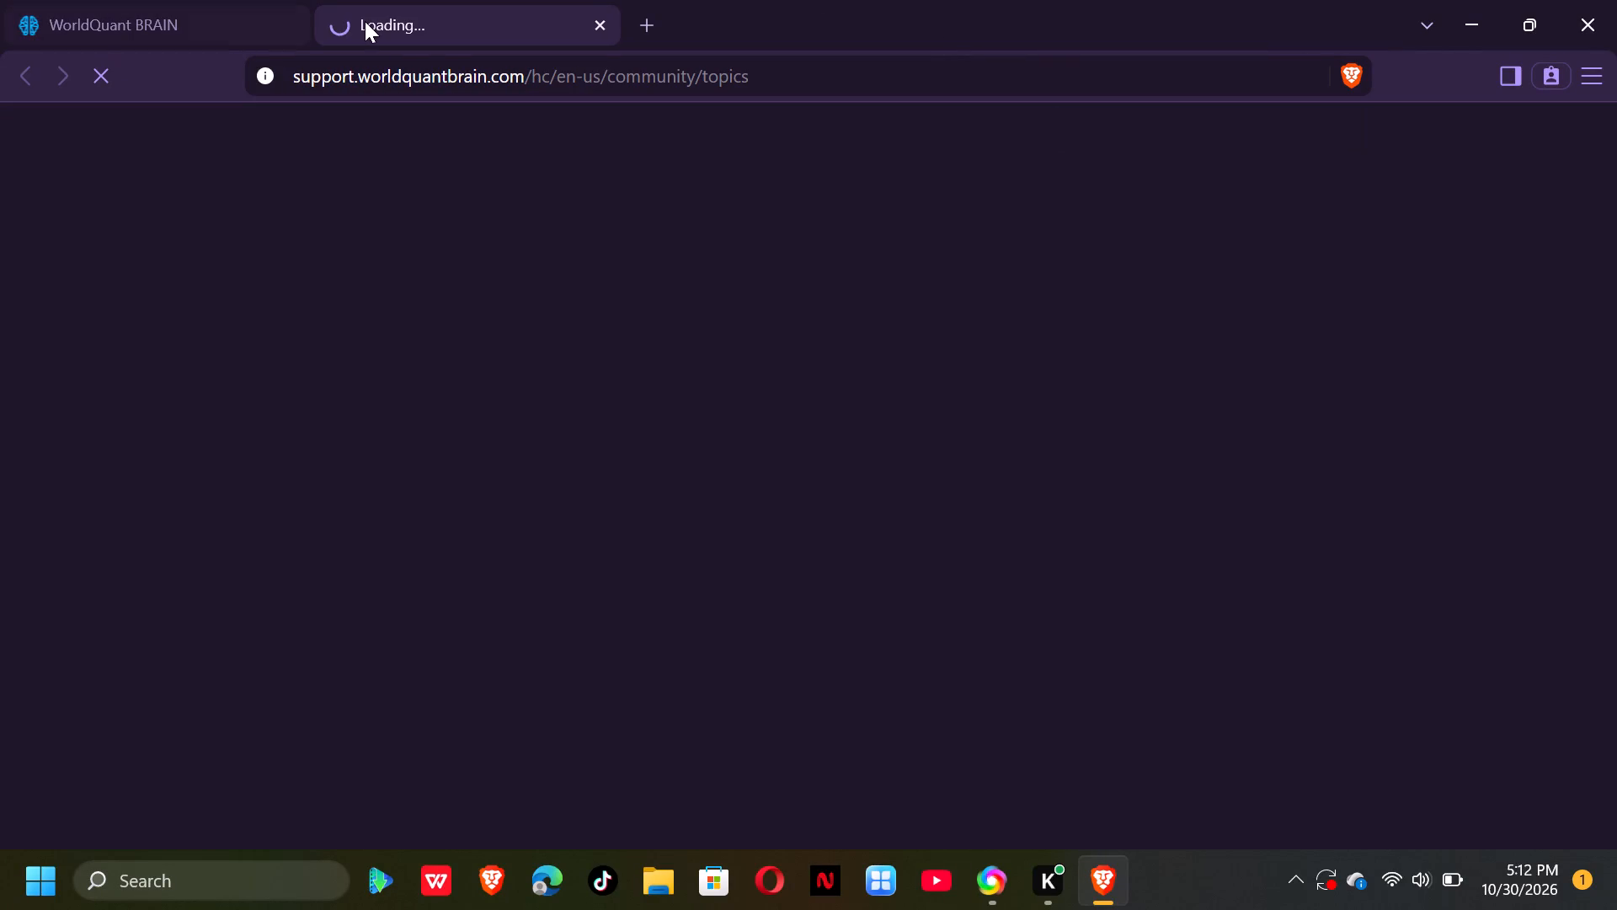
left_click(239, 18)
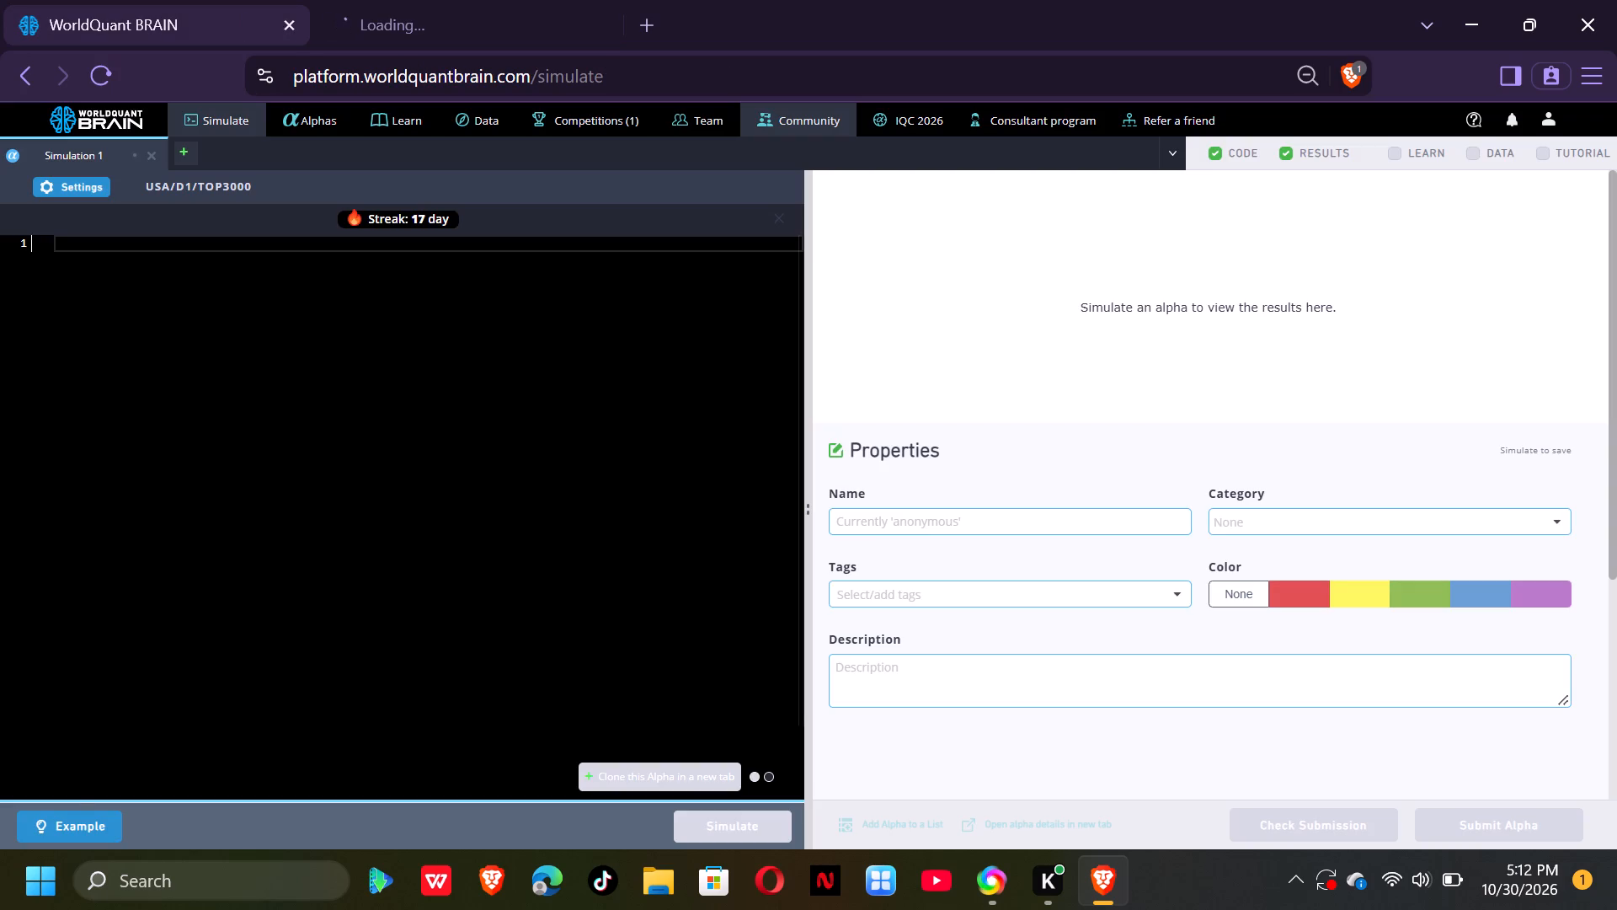
Load an example alpha into the Simulation 1 code editor and start its simulation.
left_click(78, 807)
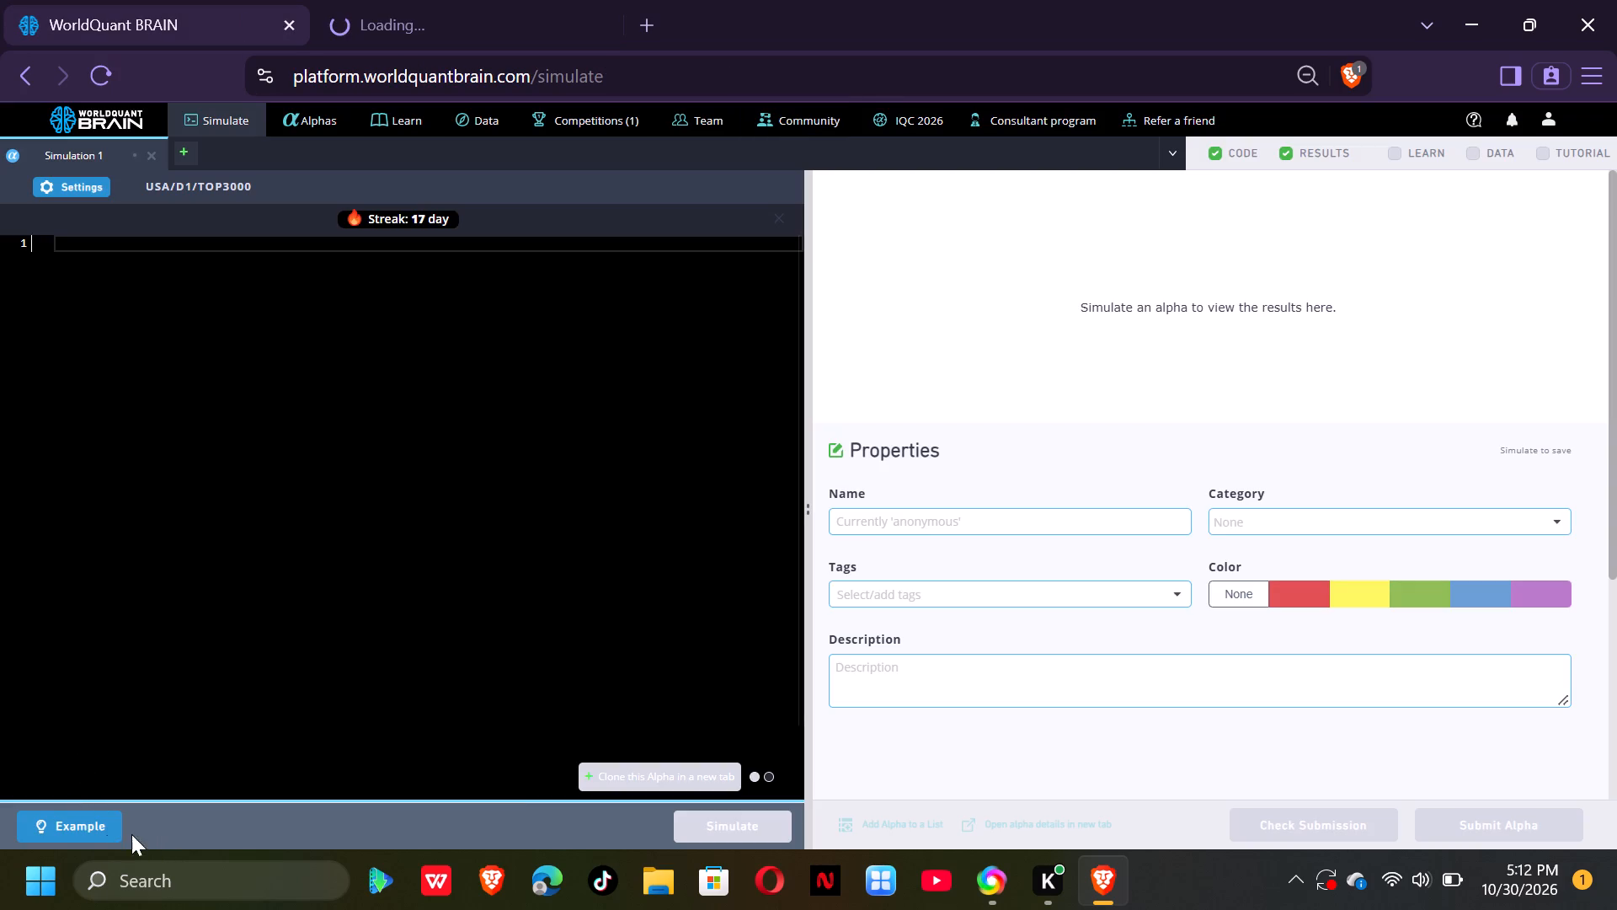
left_click(74, 836)
left_click(74, 836)
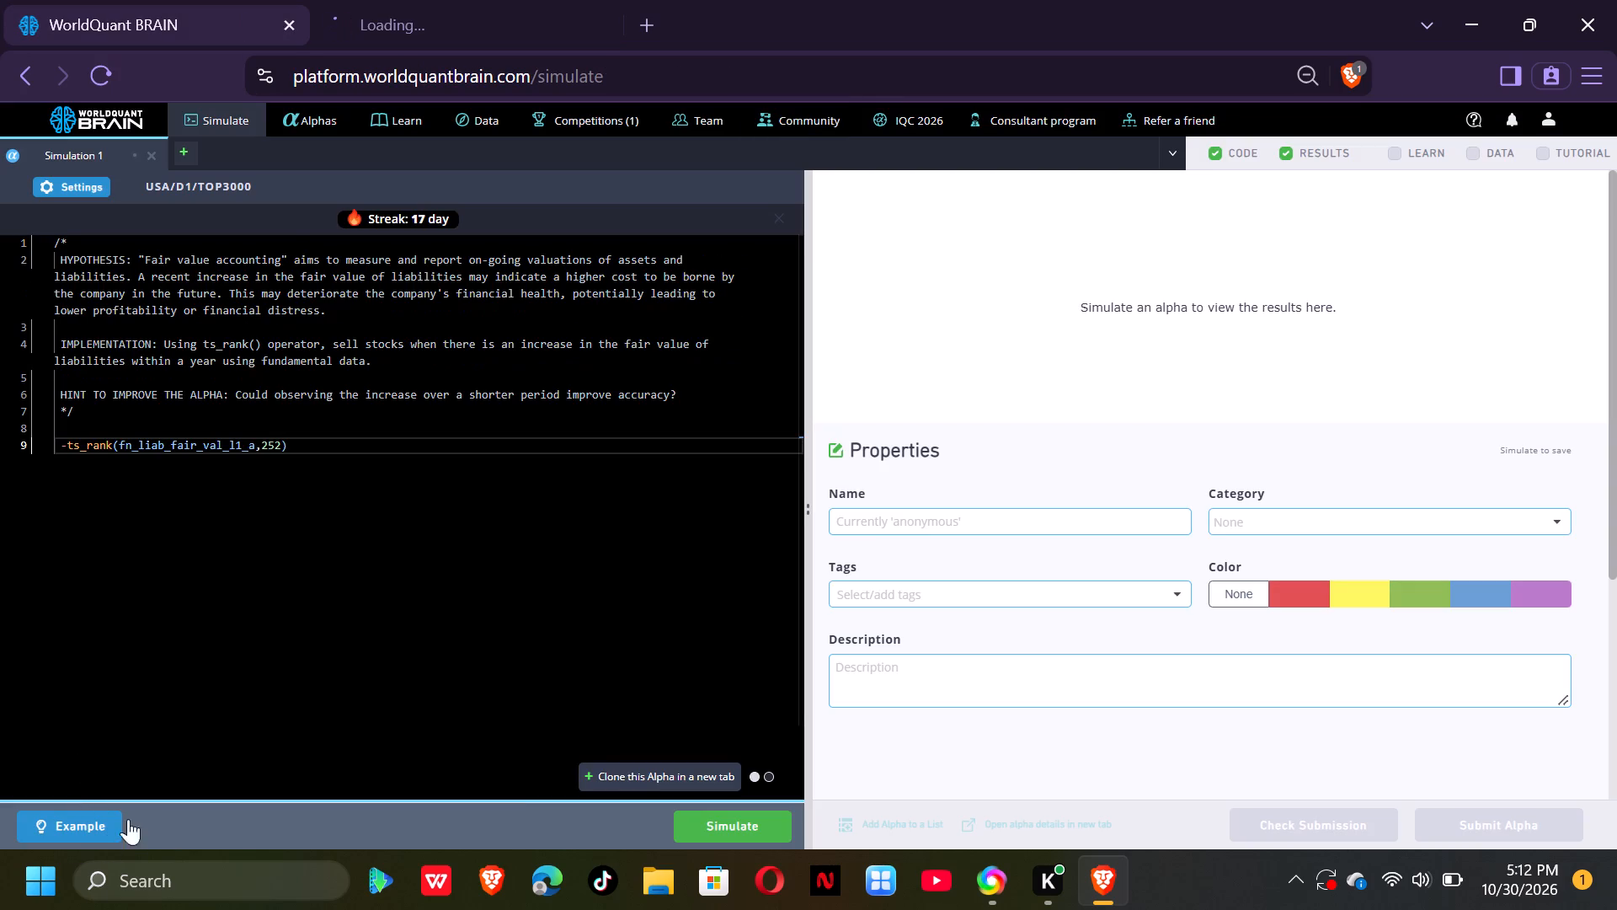
left_click(747, 818)
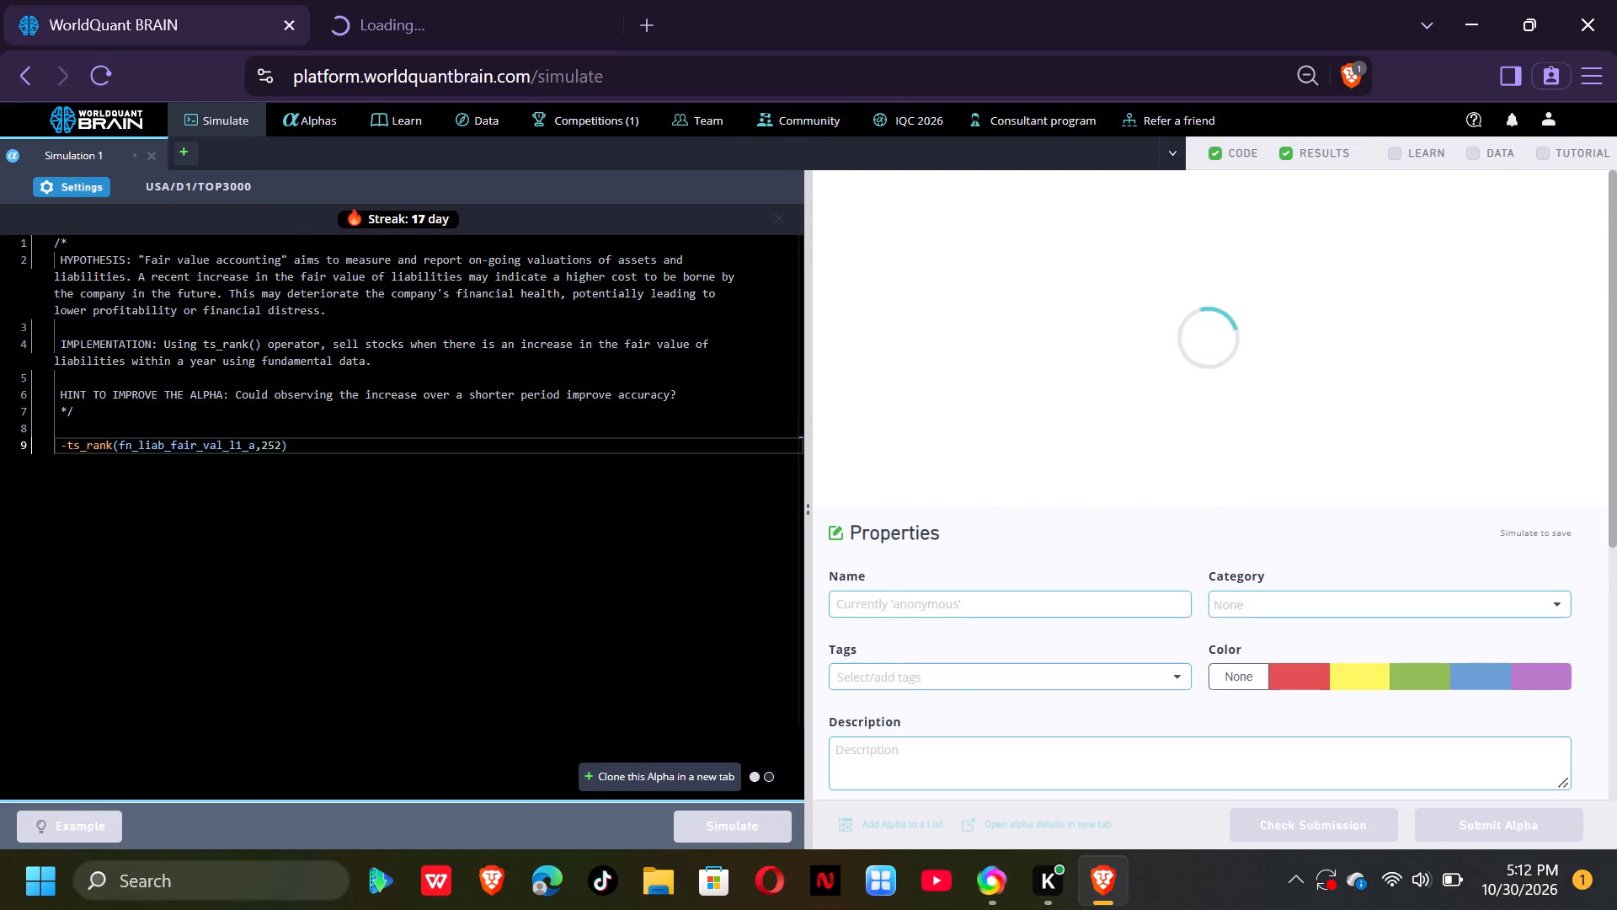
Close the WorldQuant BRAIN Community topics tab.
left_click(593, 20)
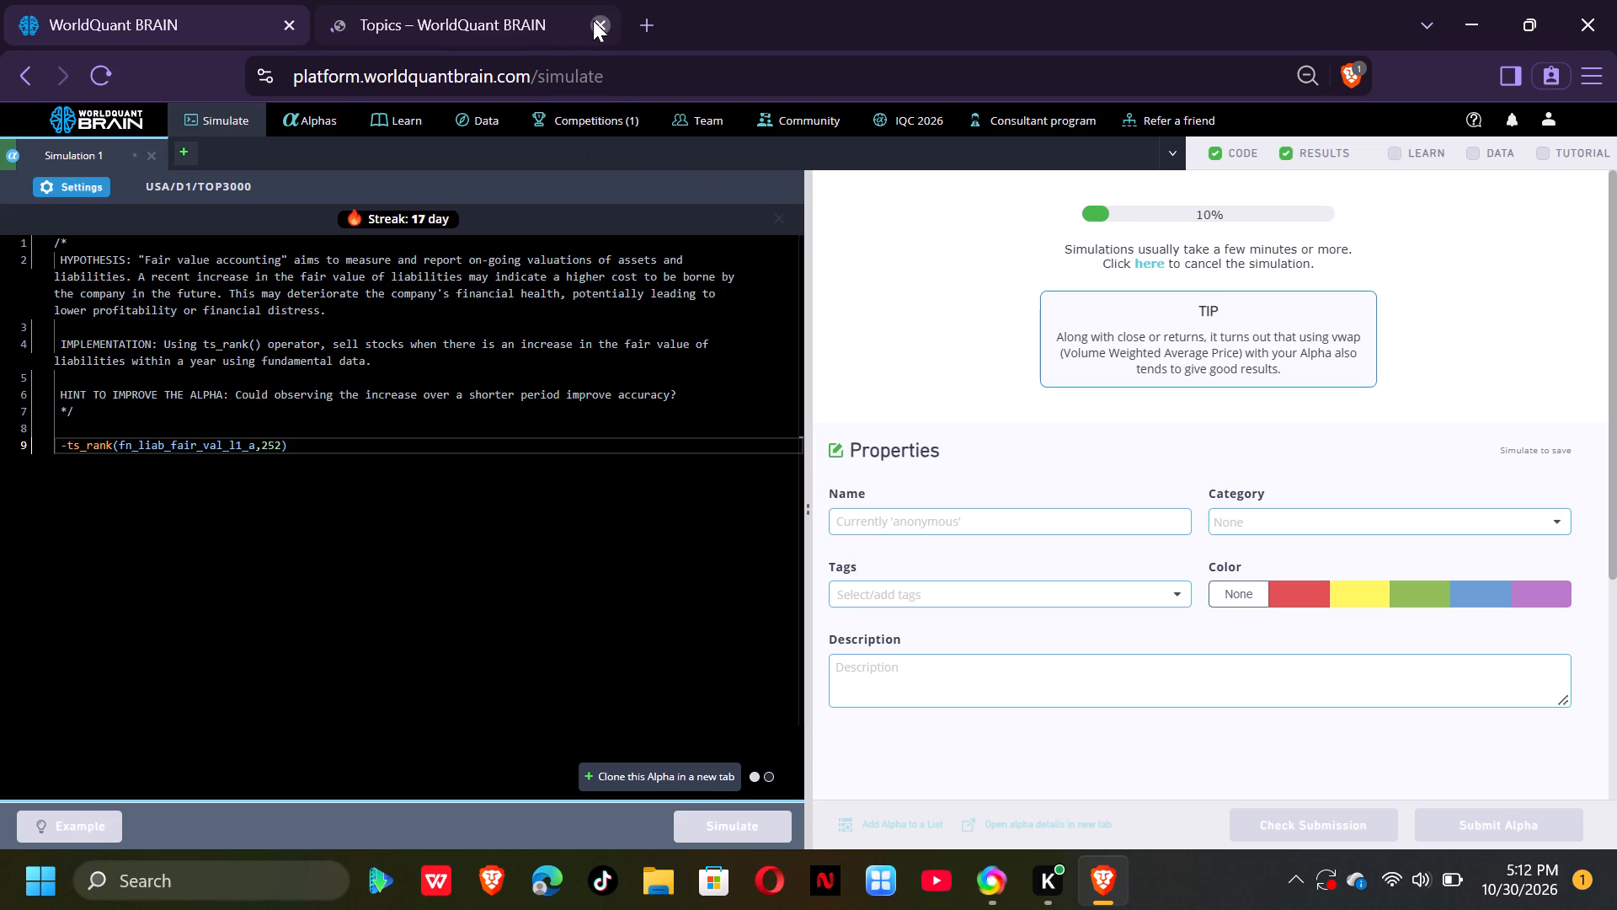
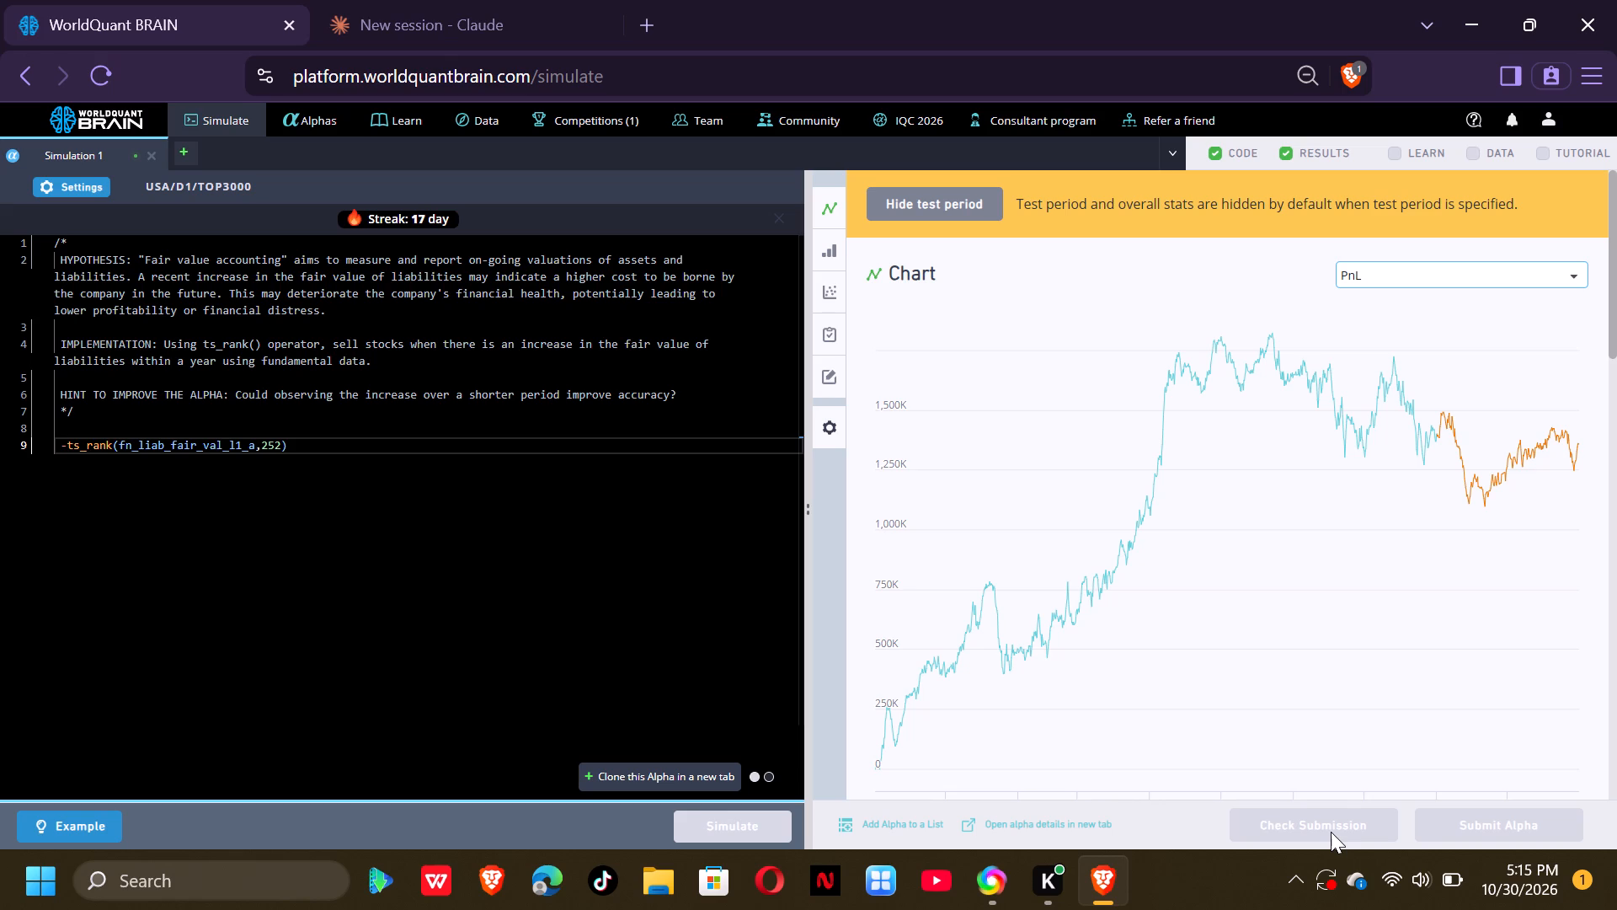
scroll(1331, 832, "down", 1)
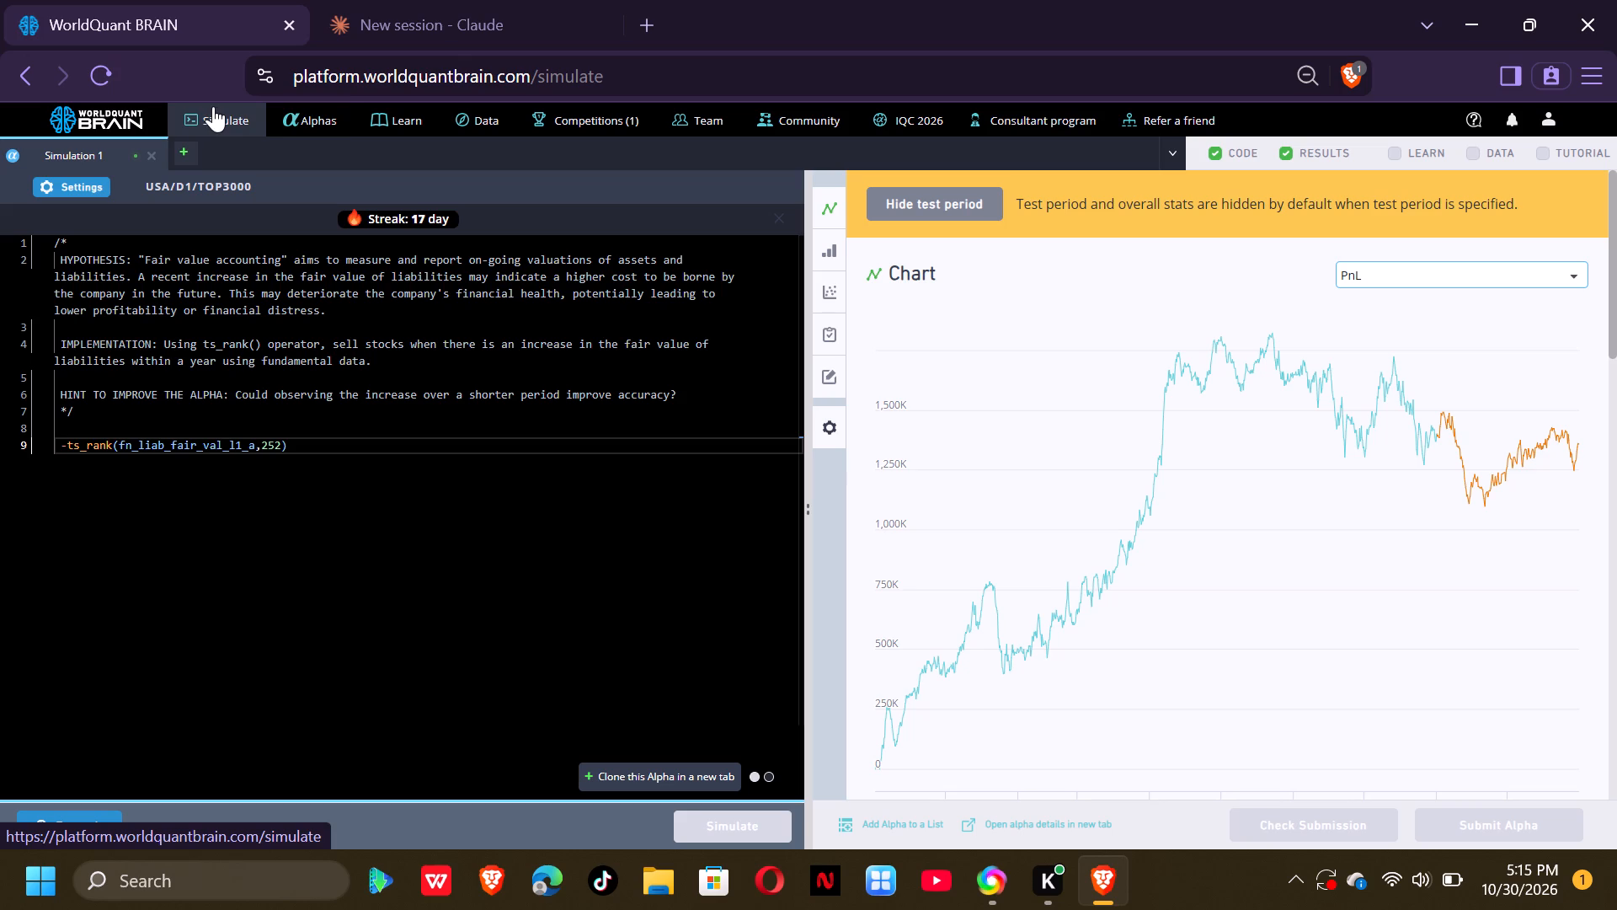
Go to the submitted alphas, skipping the Alpha Stages tour, and open the details of alpha 0mYoGJ11.
left_click(302, 115)
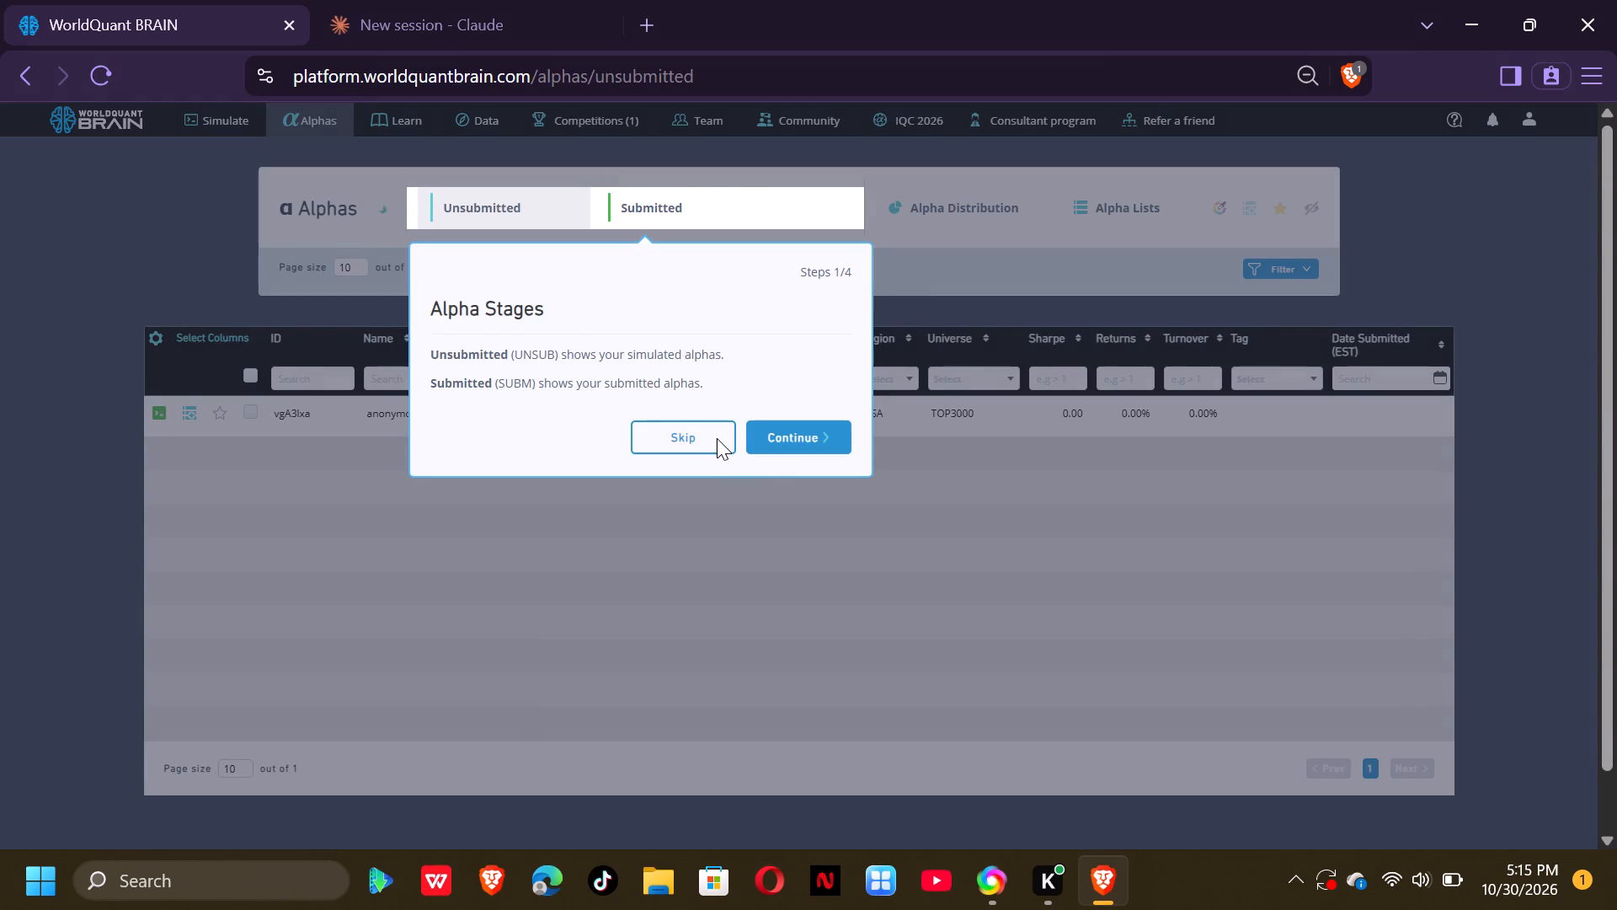
left_click(712, 438)
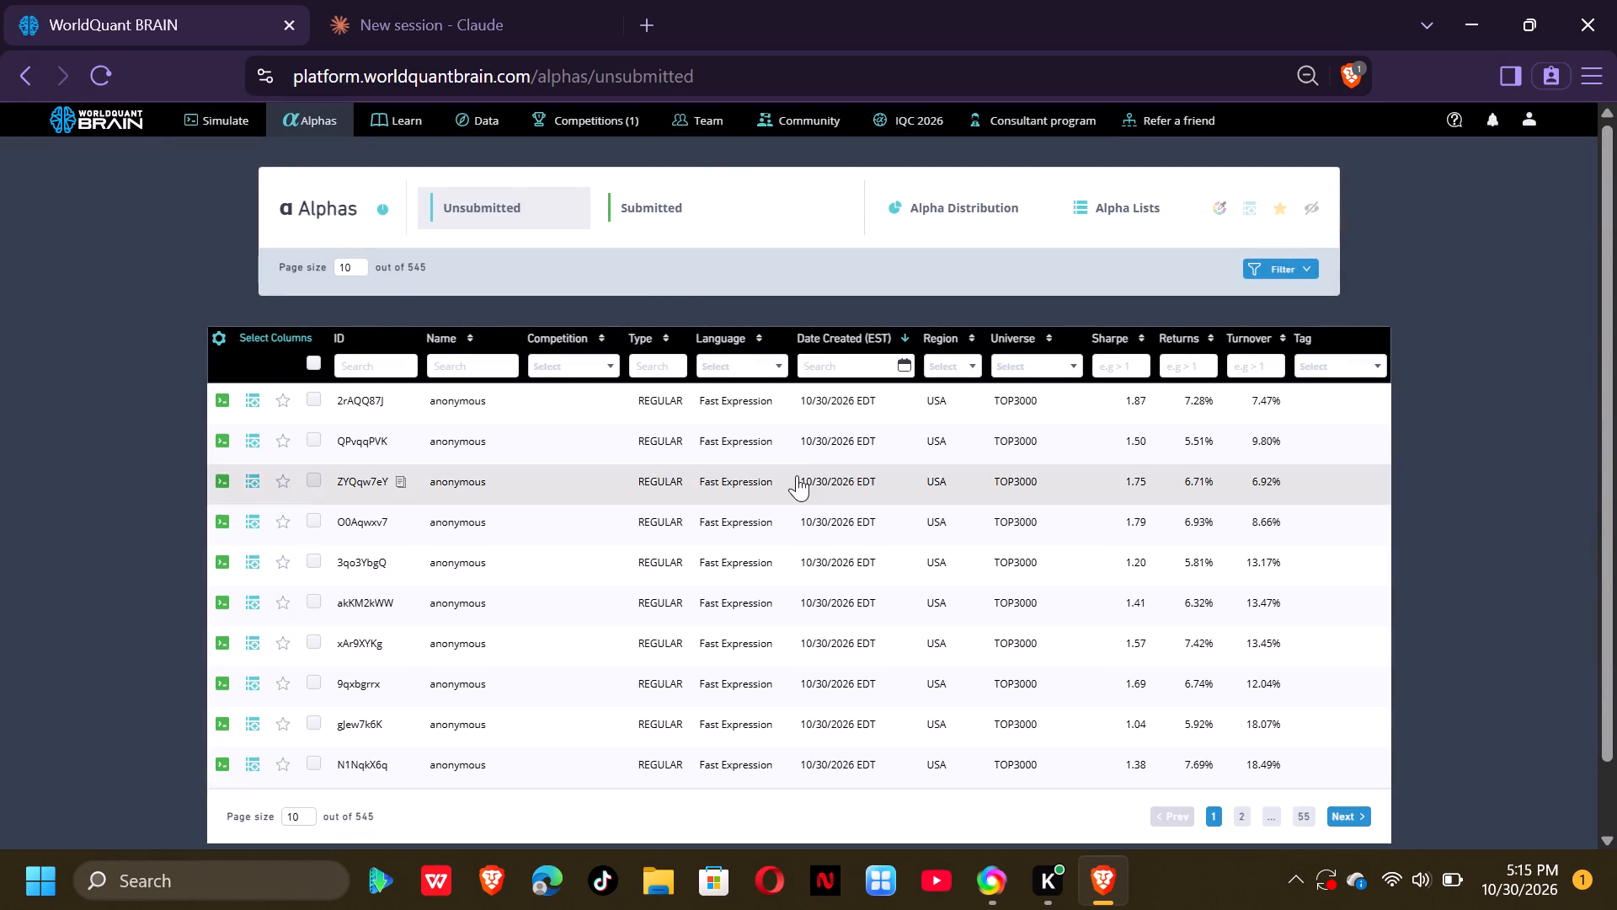
left_click(688, 196)
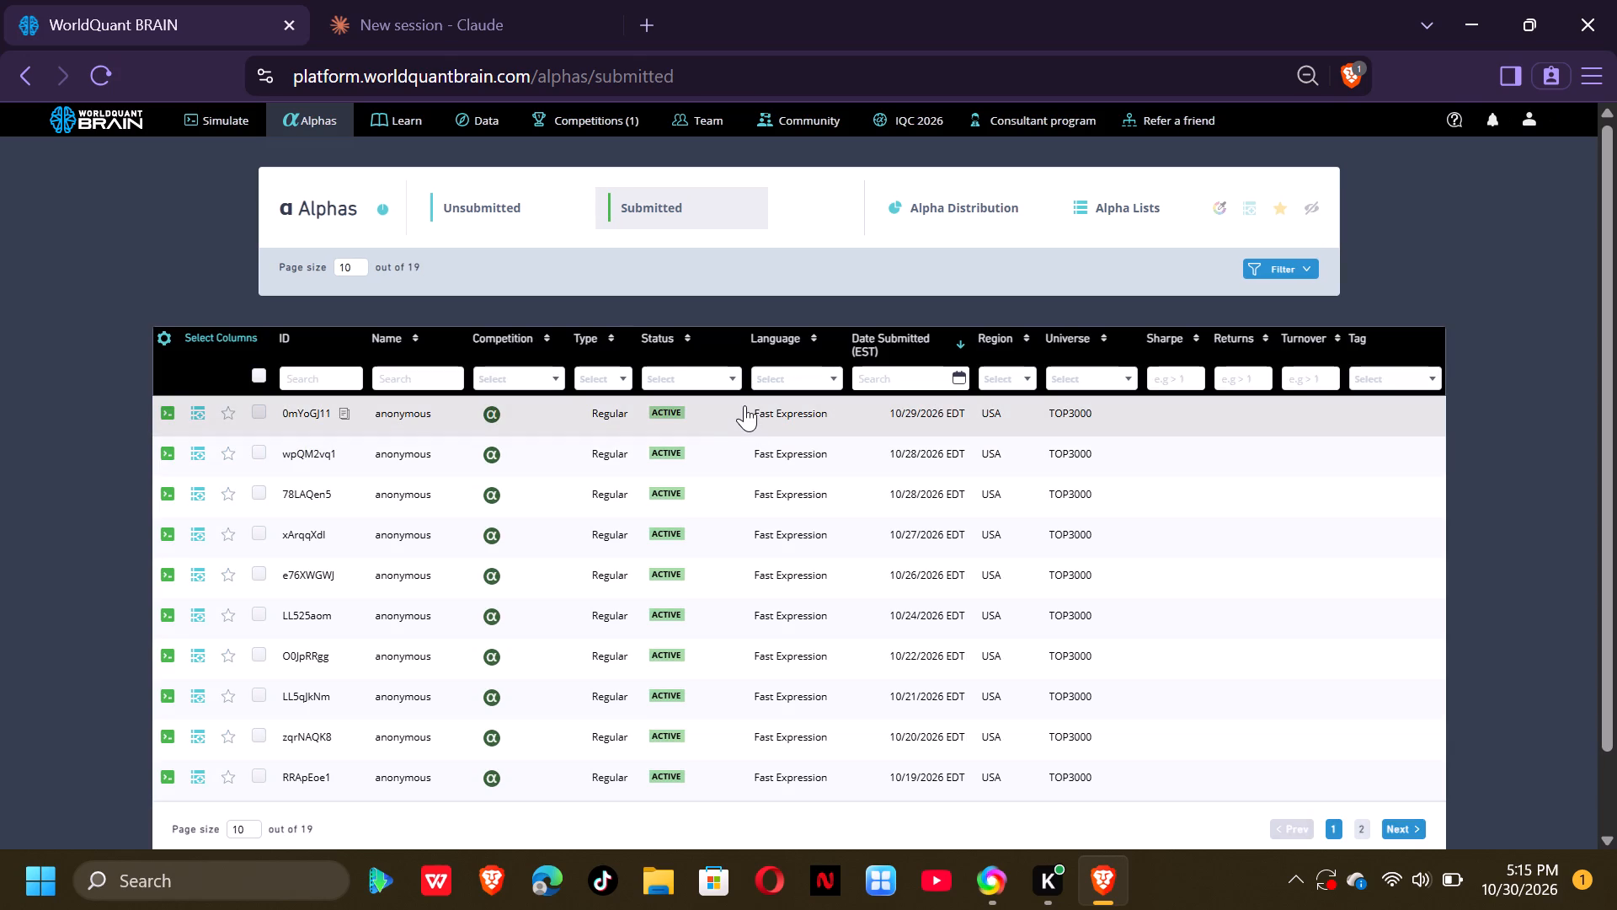
double_click(744, 405)
scroll(1123, 383, "up", 8)
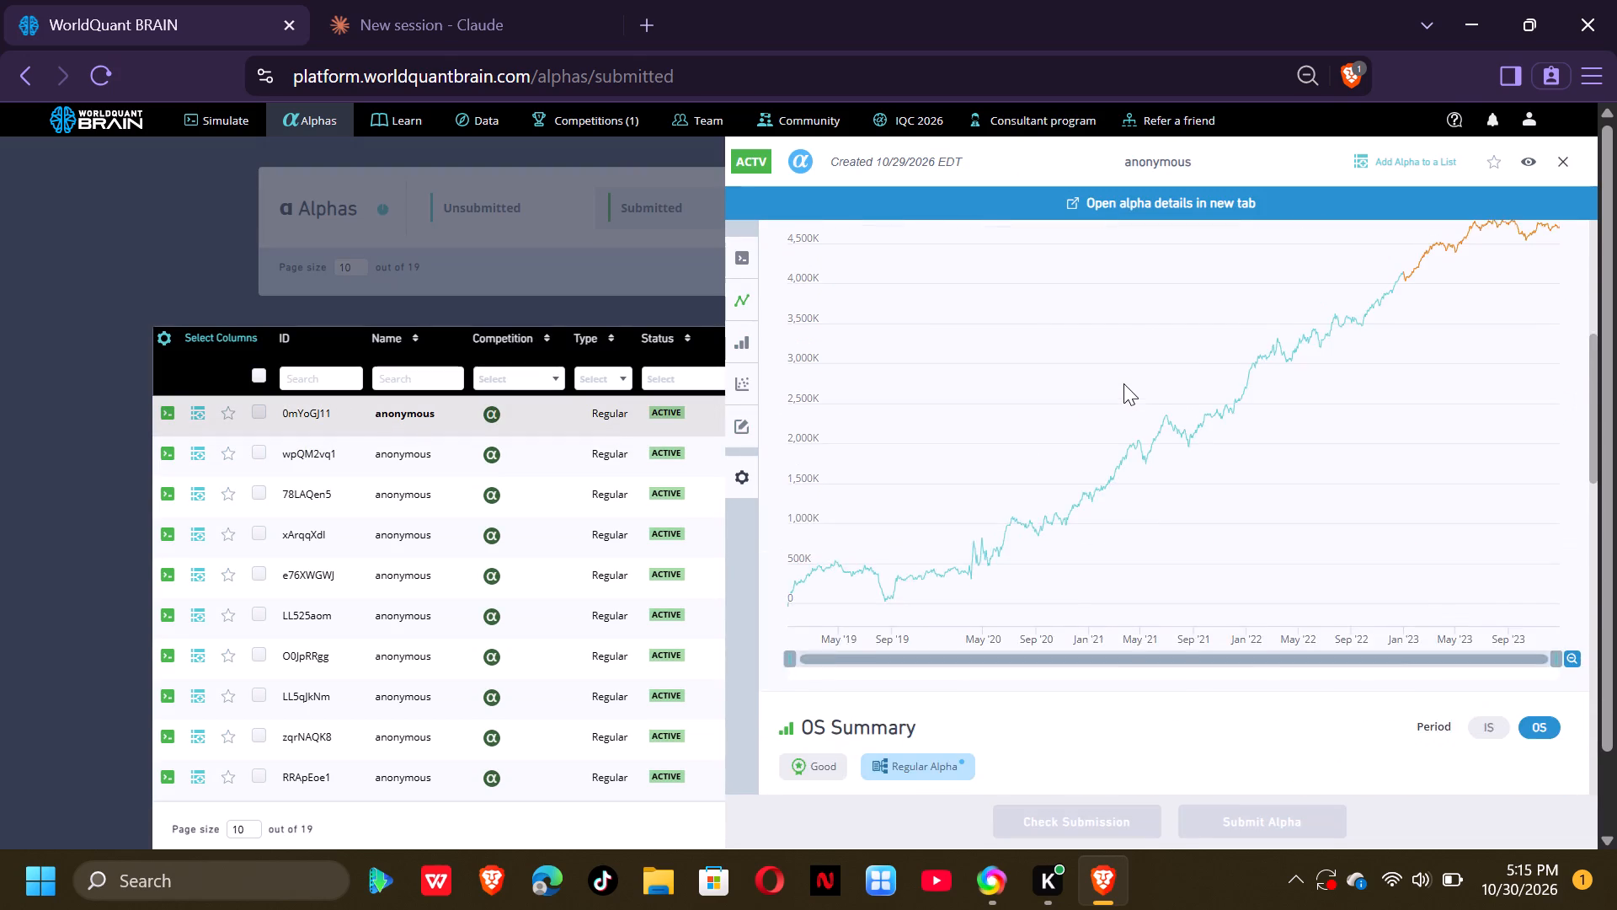
Expand the Self Correlation section of alpha 0mYoGJ11 and examine its yearly summary and correlated alphas.
scroll(1123, 383, "down", 3)
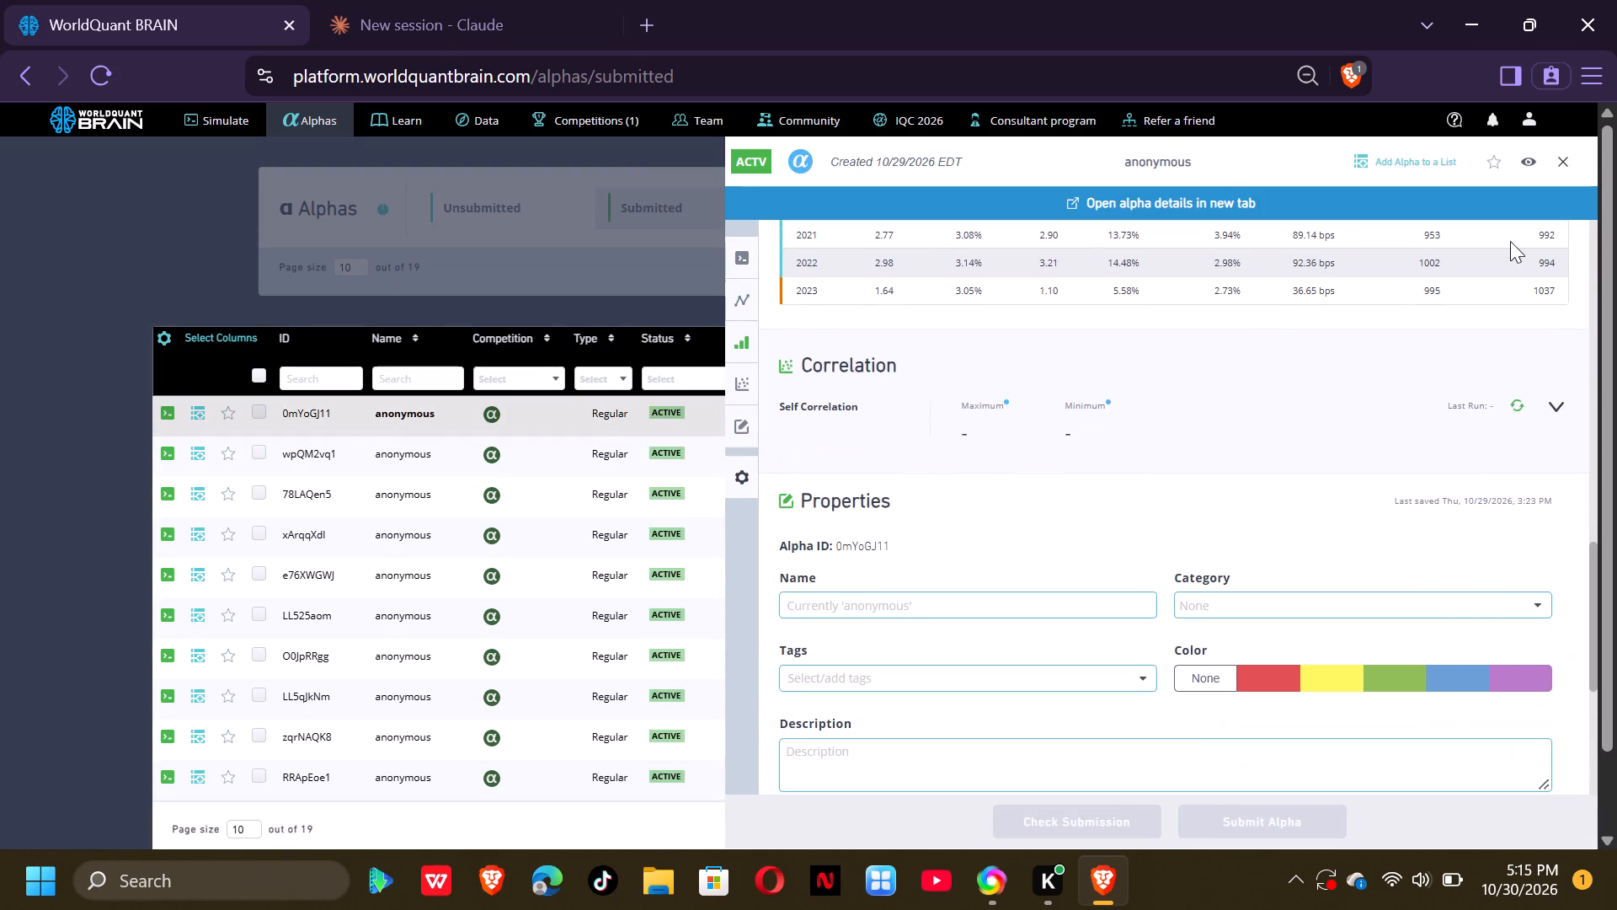
left_click(1544, 395)
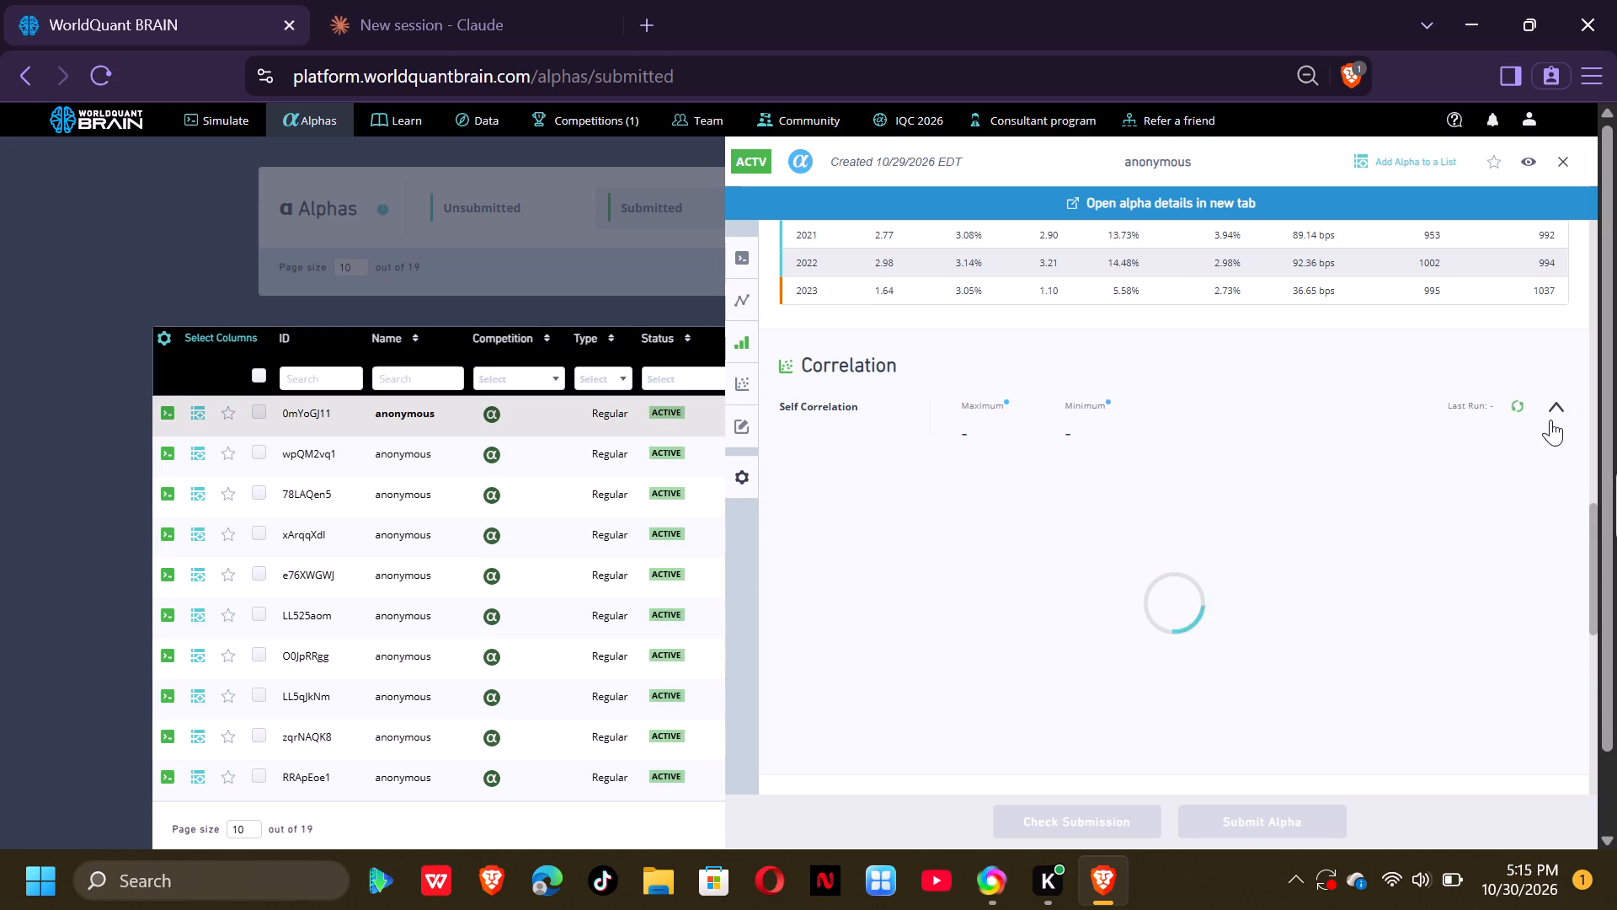
scroll(1072, 539, "down", 2)
scroll(1072, 539, "up", 1)
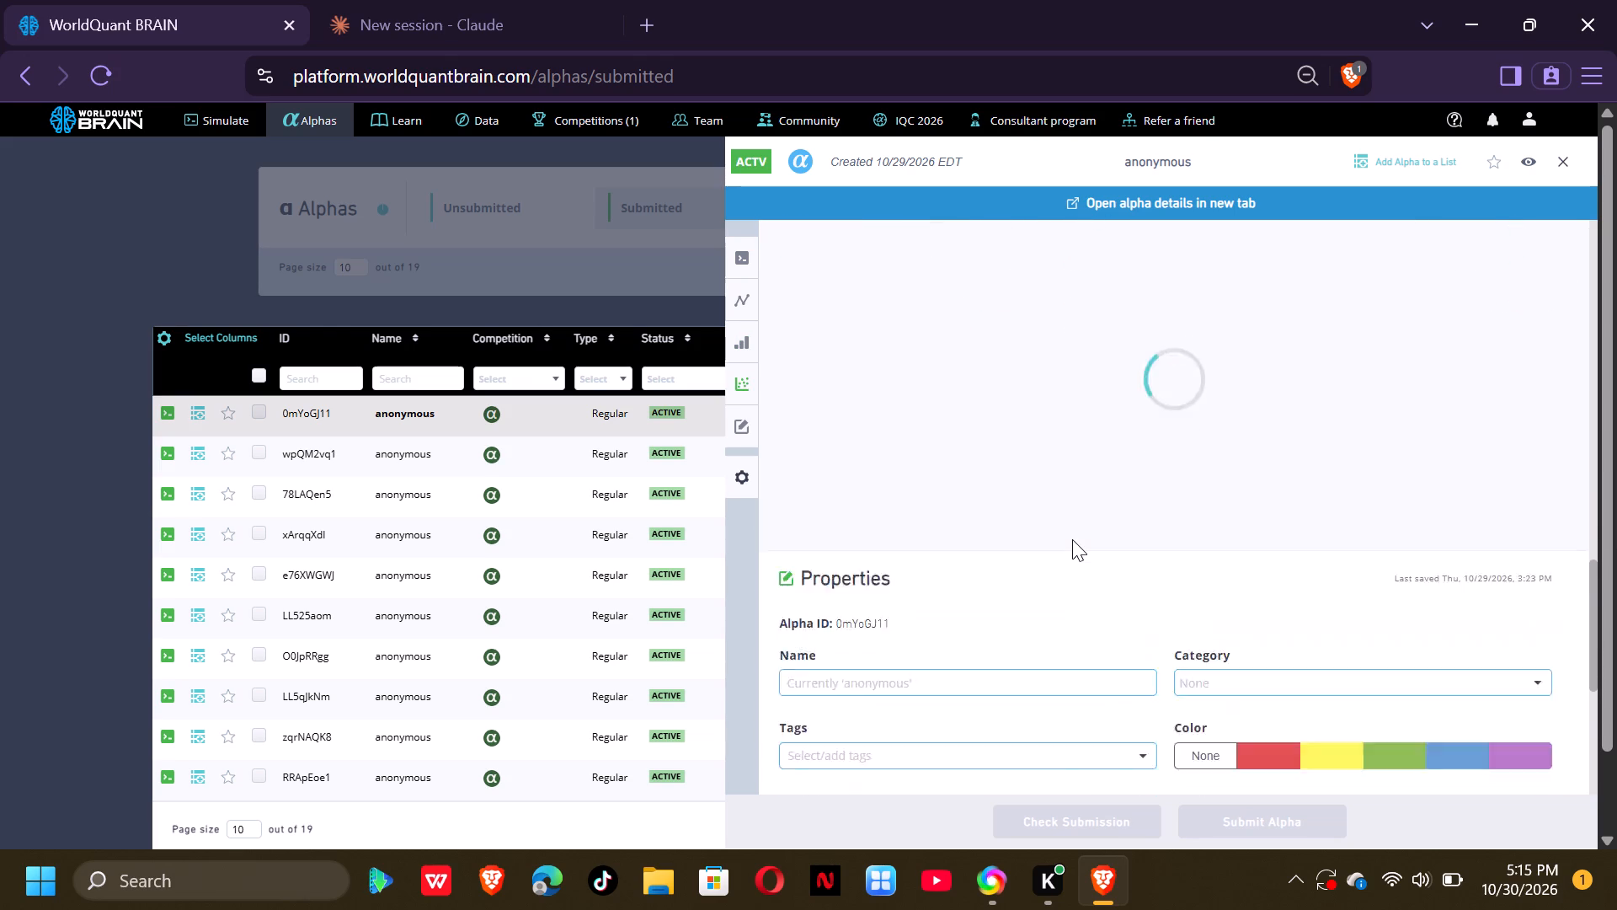
scroll(1072, 539, "up", 5)
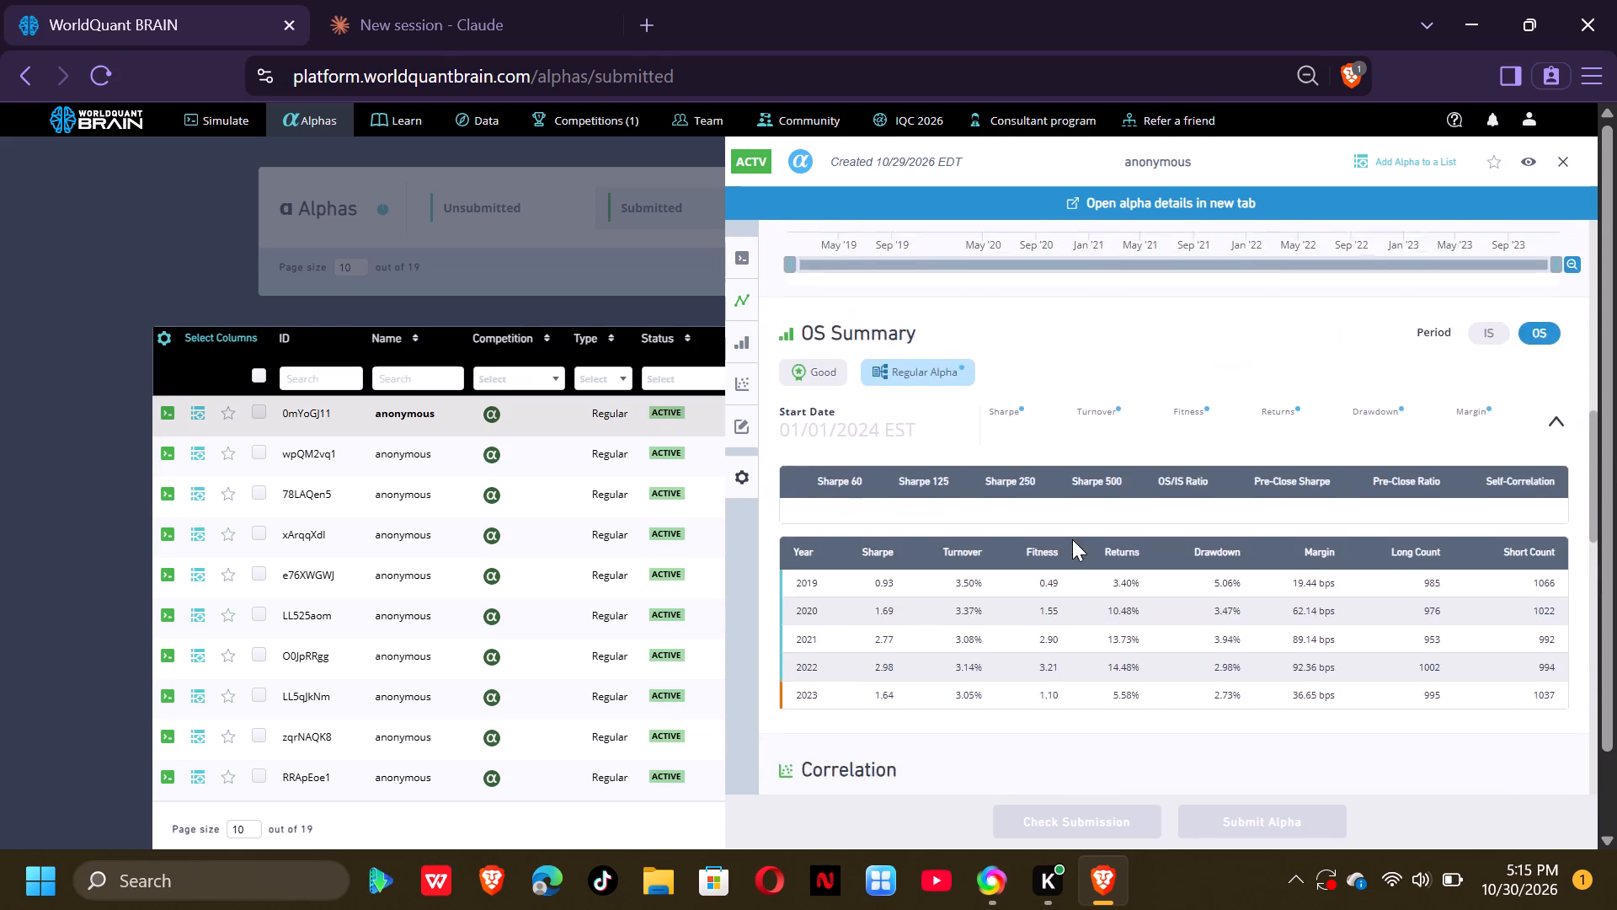
scroll(1072, 539, "up", 4)
scroll(1072, 539, "down", 2)
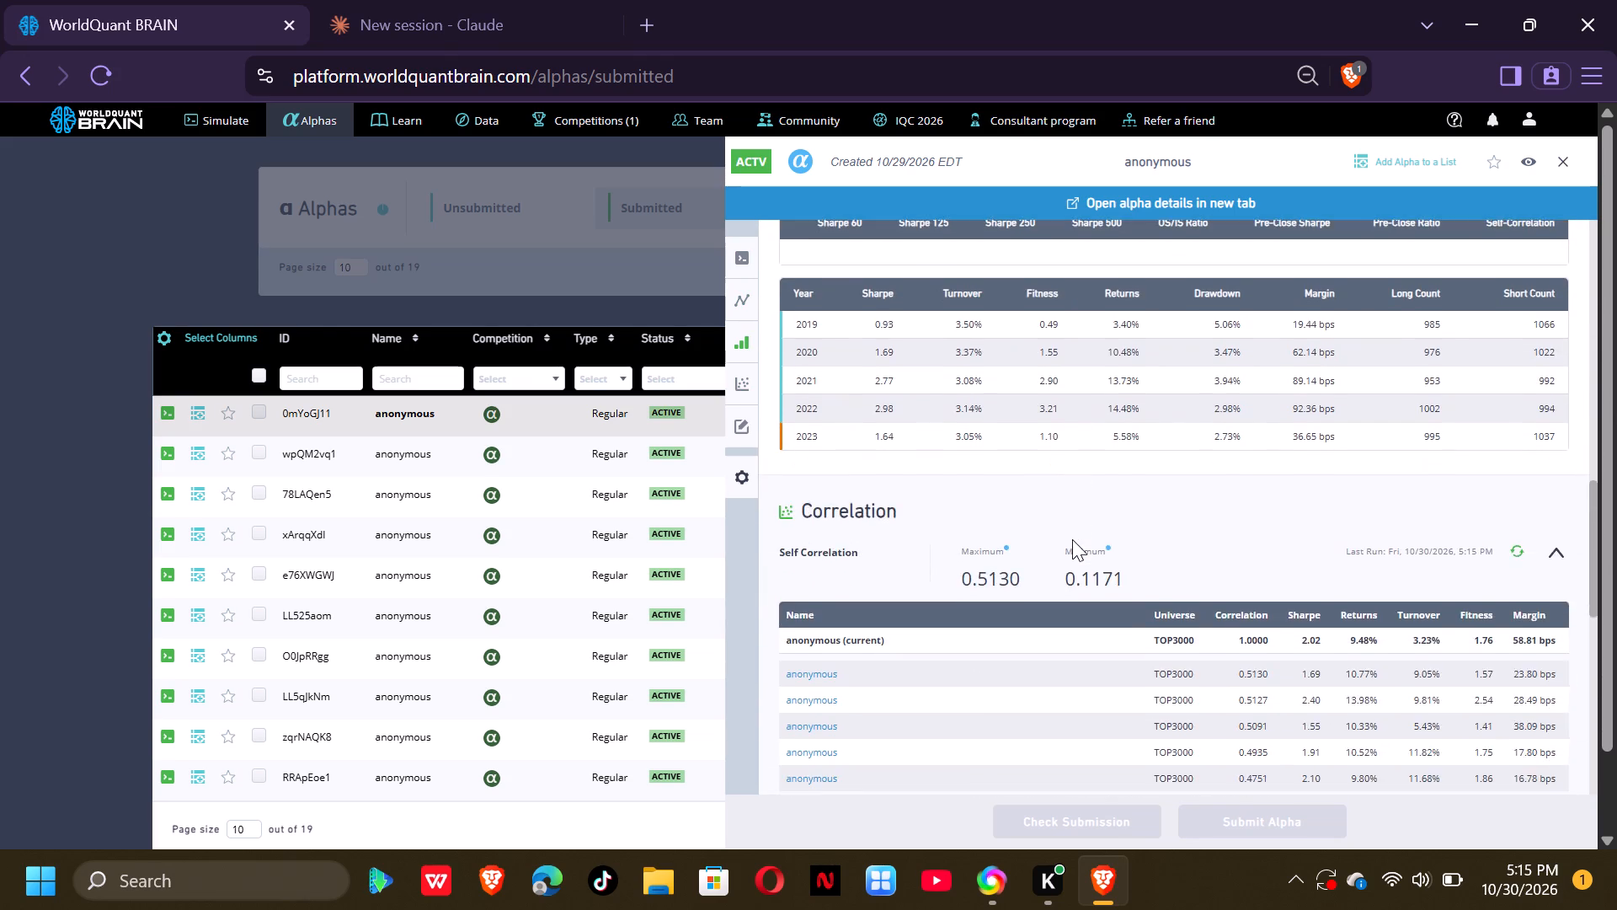
scroll(1072, 539, "down", 2)
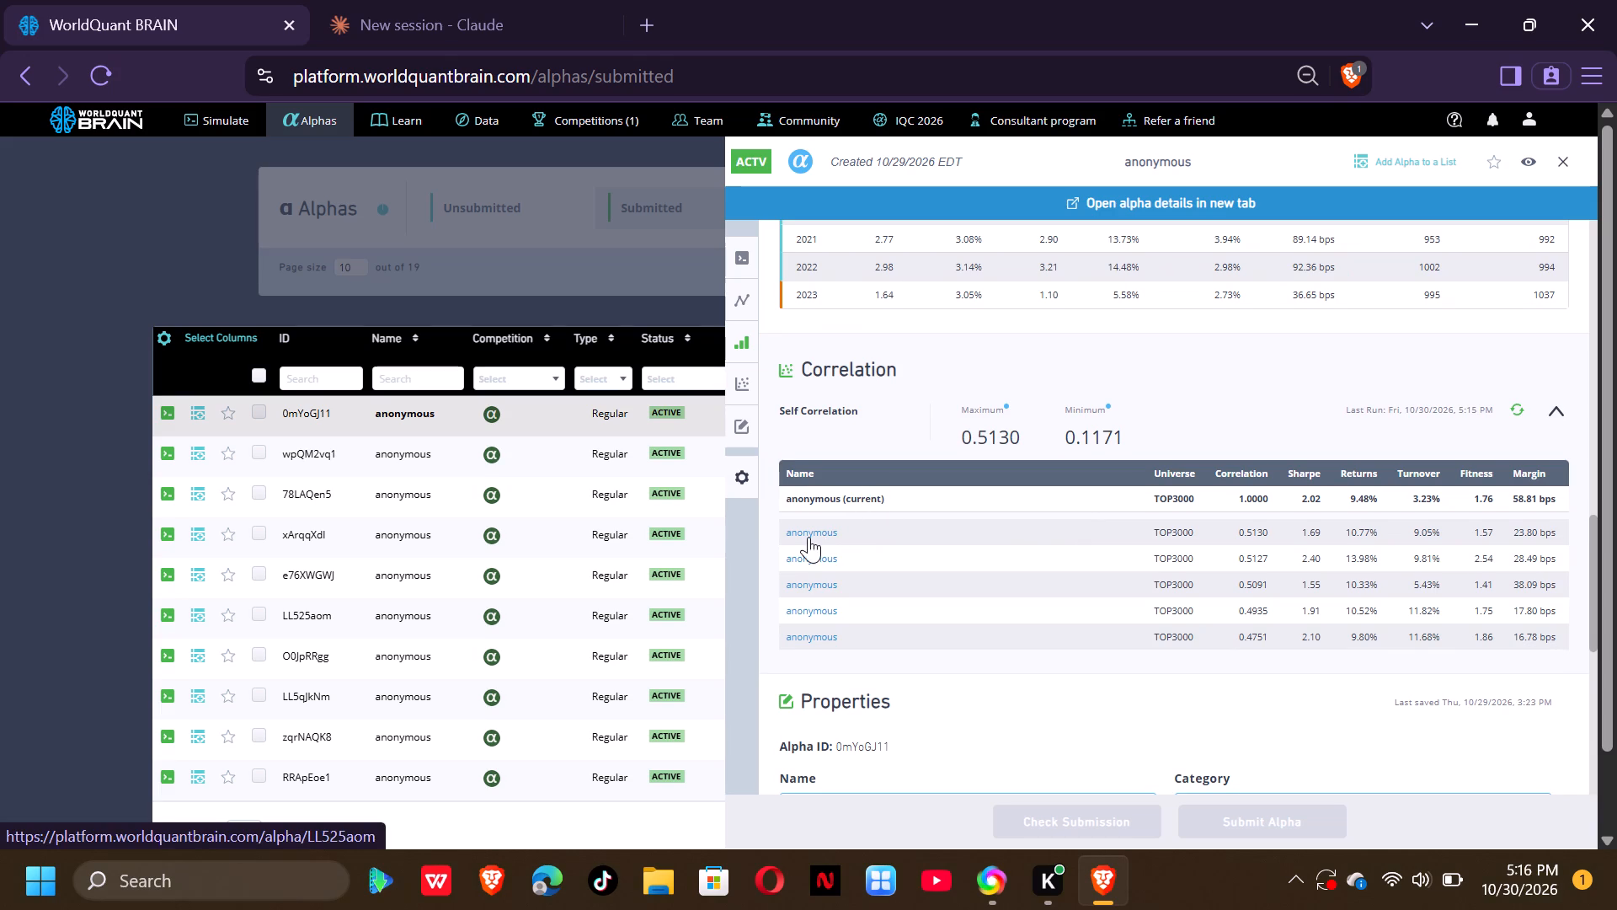
Open the first correlated alpha, LL525aom, on its own page and review its code, PnL chart and OS Summary.
left_click(808, 537)
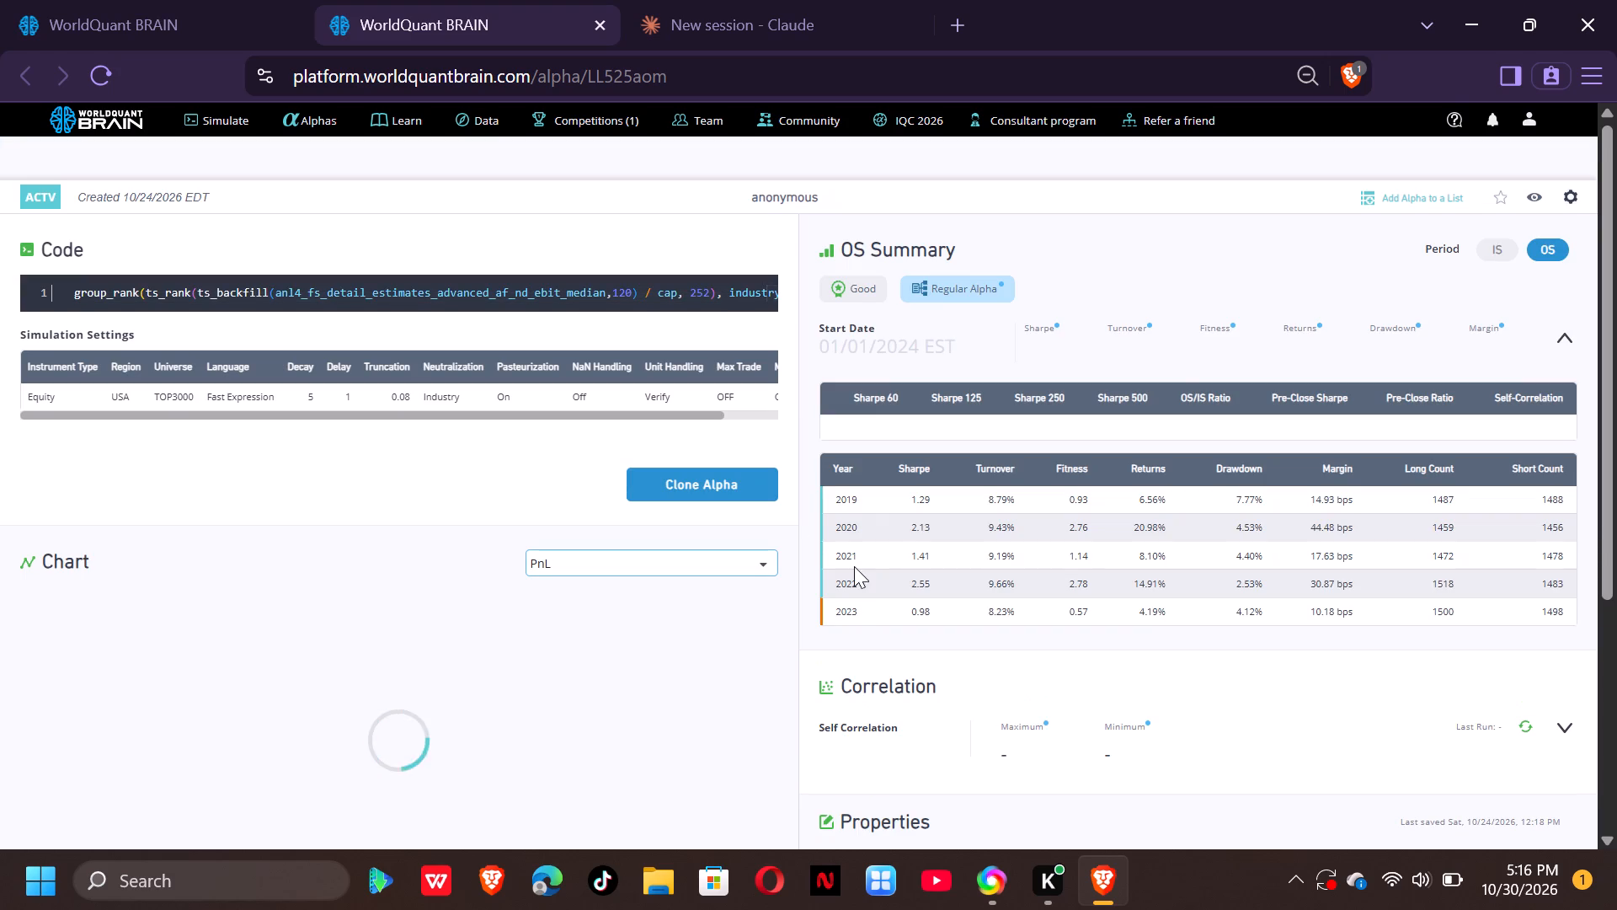
scroll(866, 610, "down", 1)
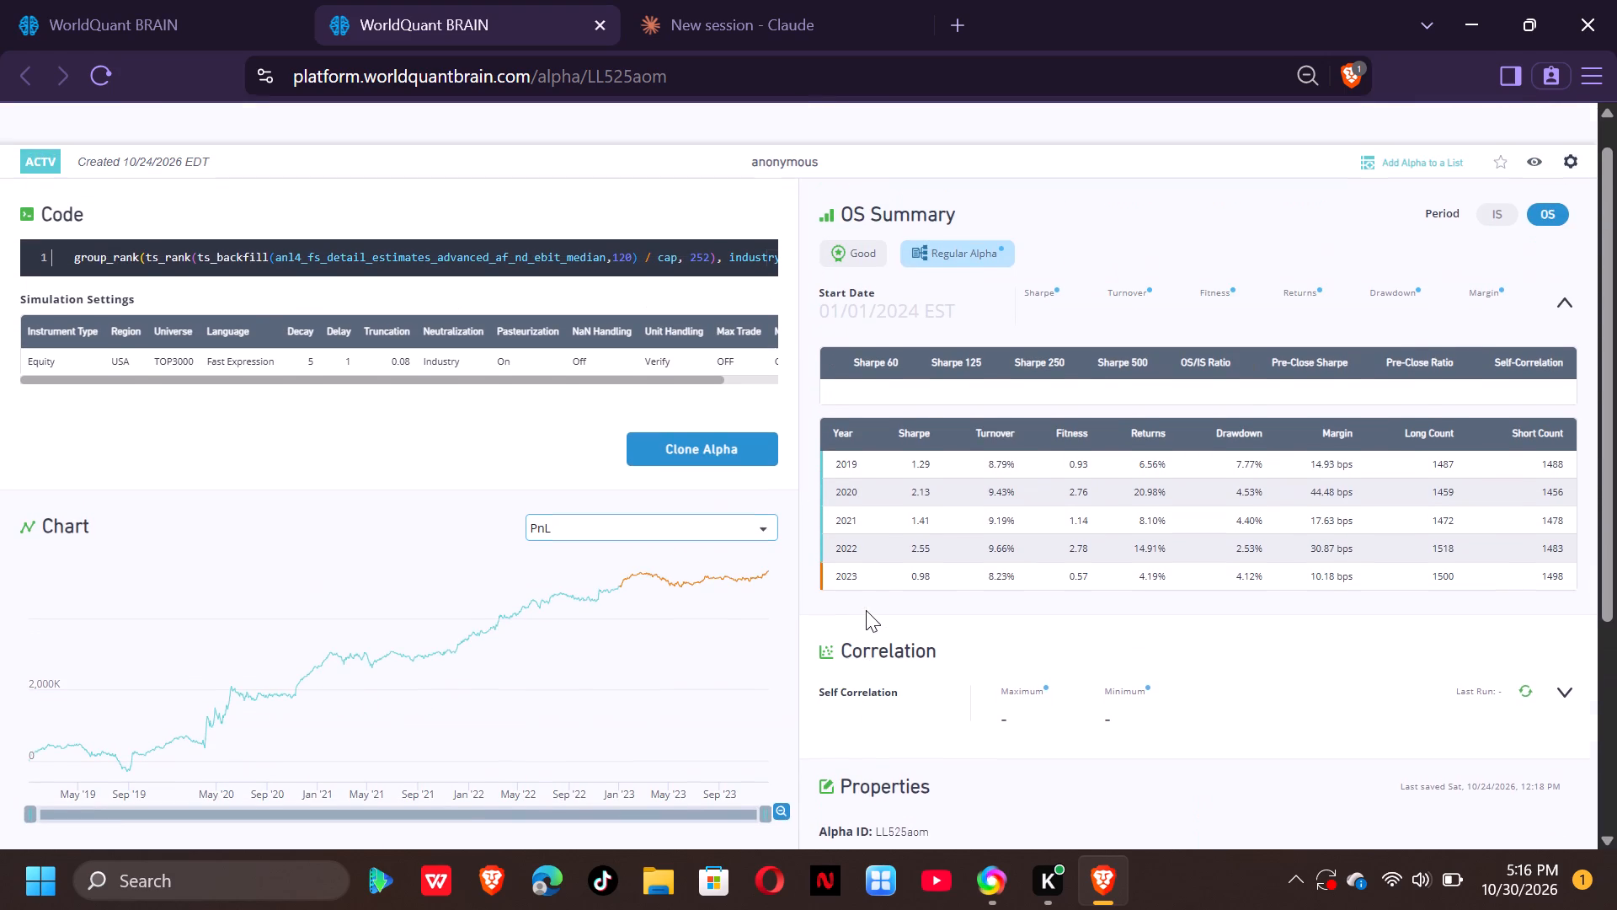
scroll(866, 610, "down", 2)
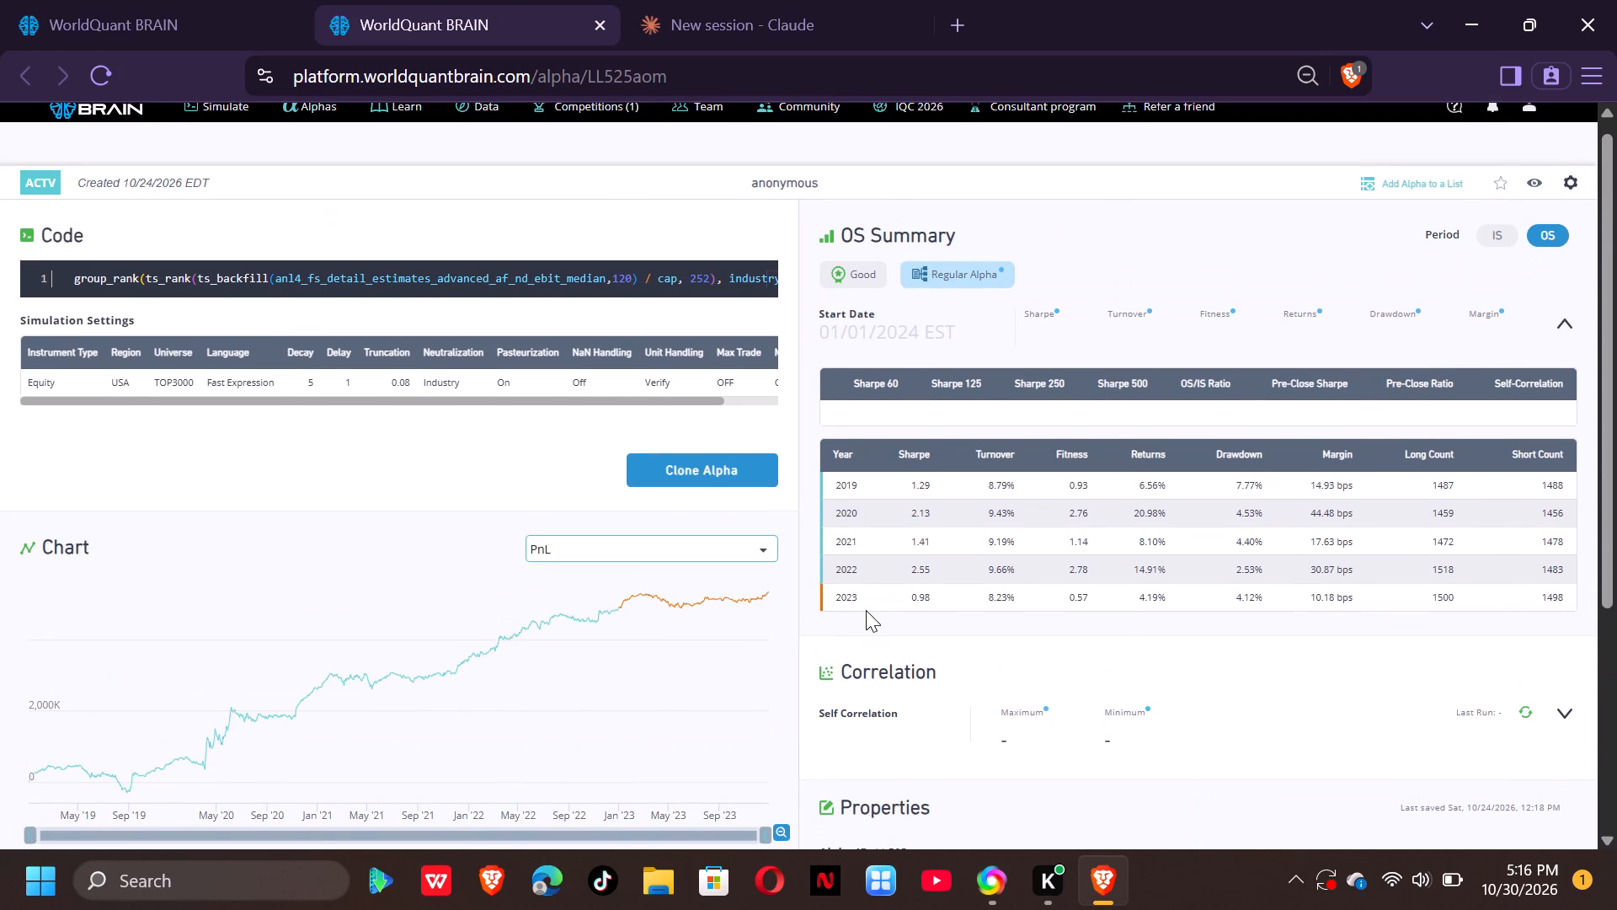
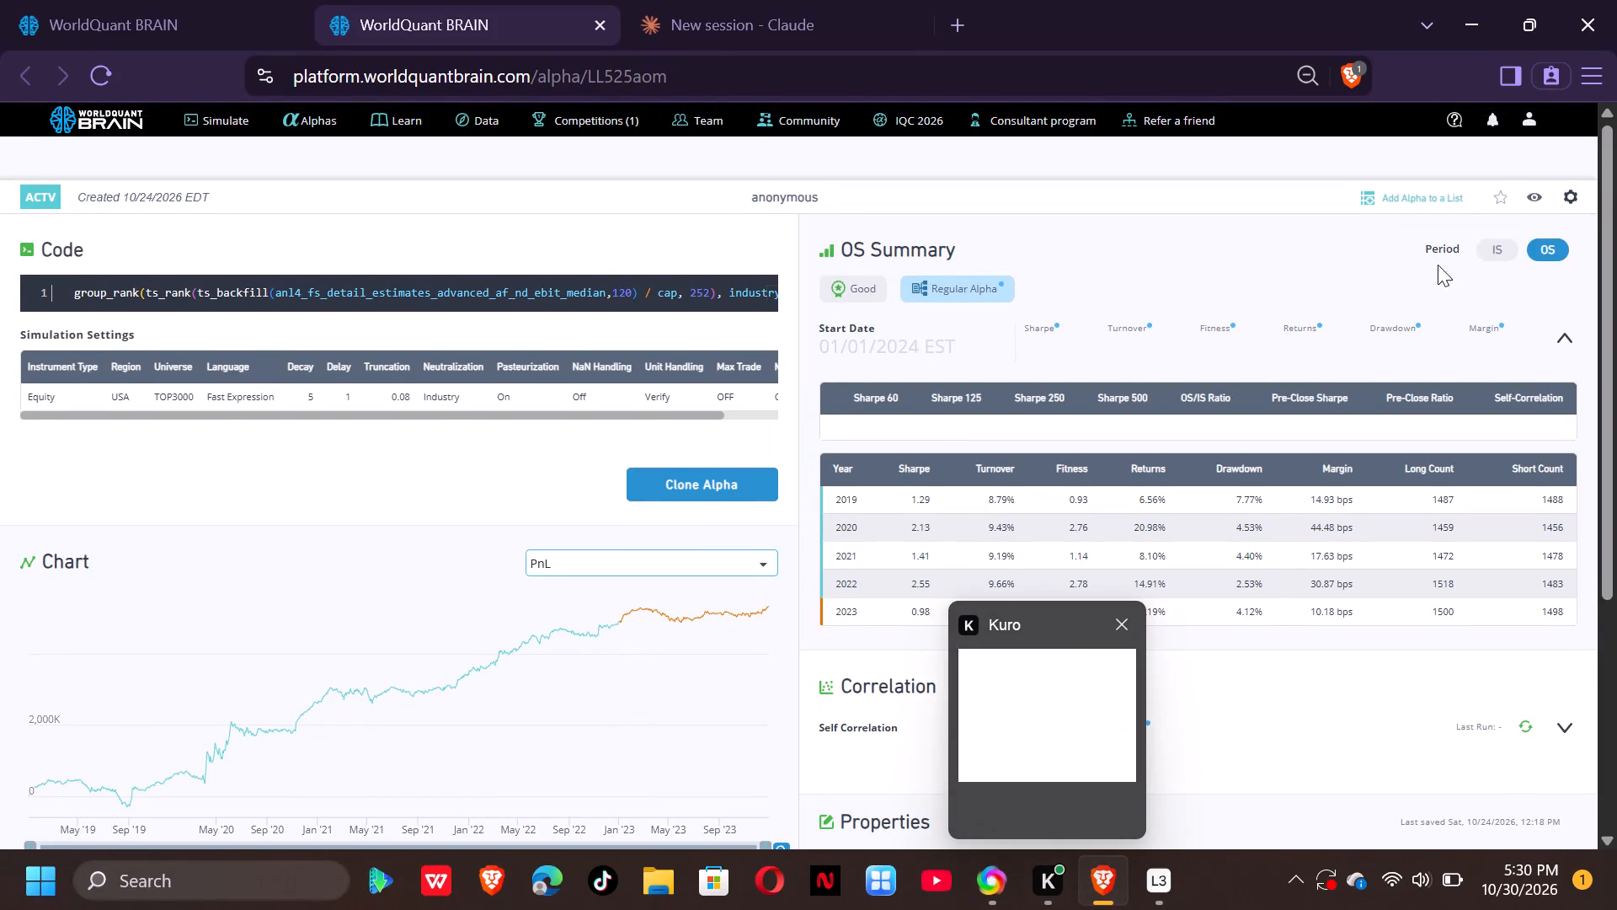
Look over the OS Summary, Correlation, Properties and OS Testing Status sections of alpha LL525aom.
scroll(1434, 234, "up", 3)
scroll(1372, 736, "down", 2)
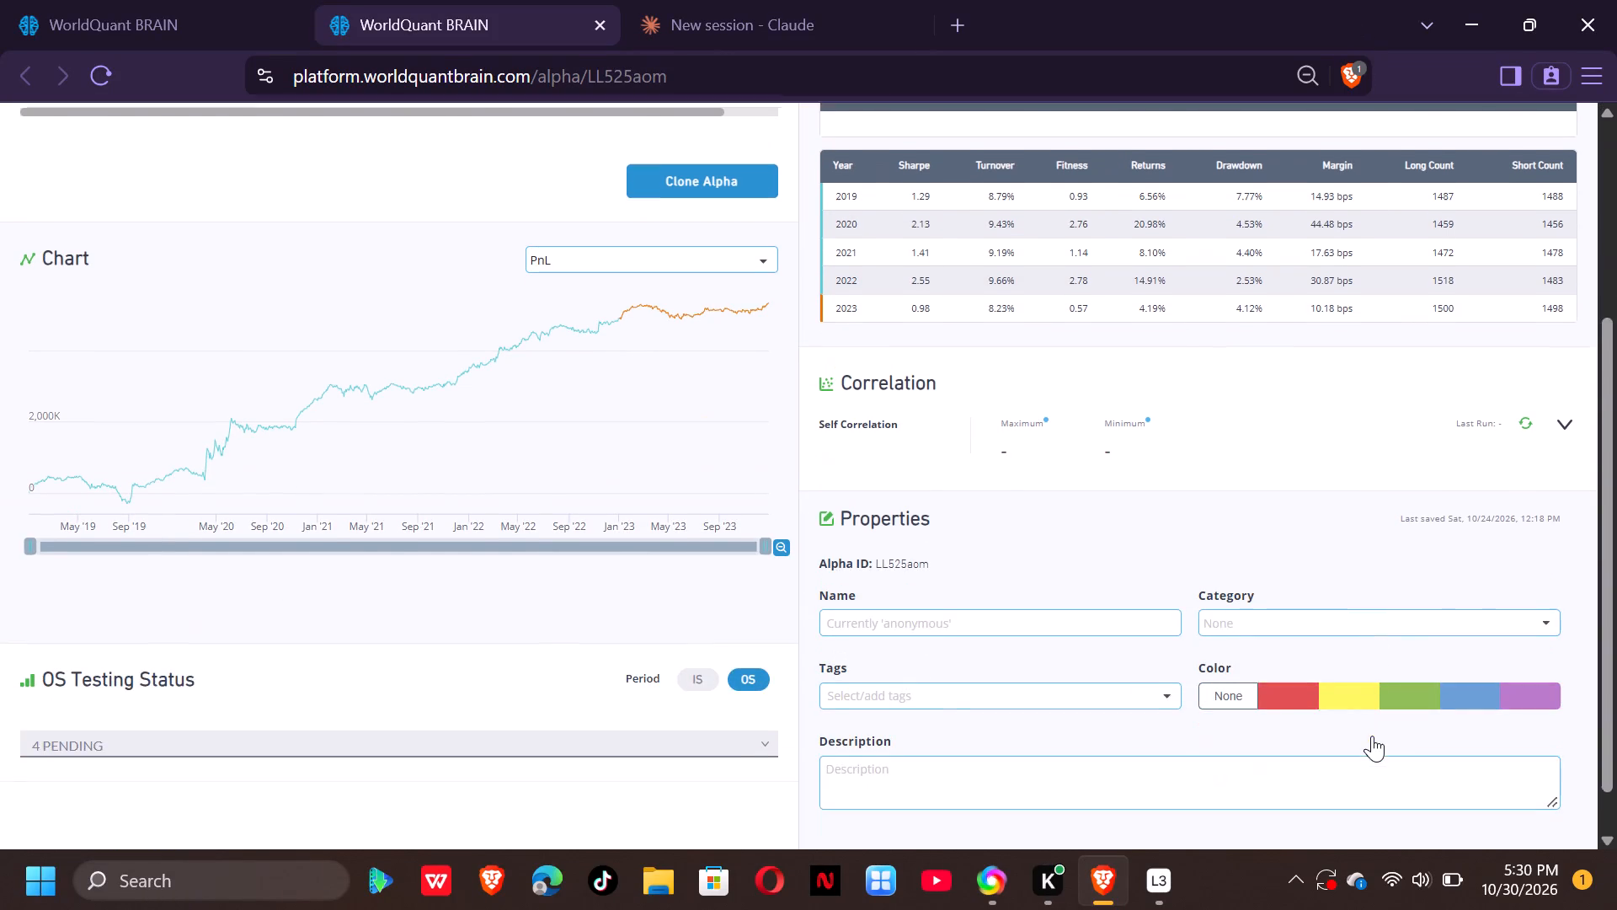
scroll(1372, 736, "down", 7)
scroll(1372, 736, "up", 4)
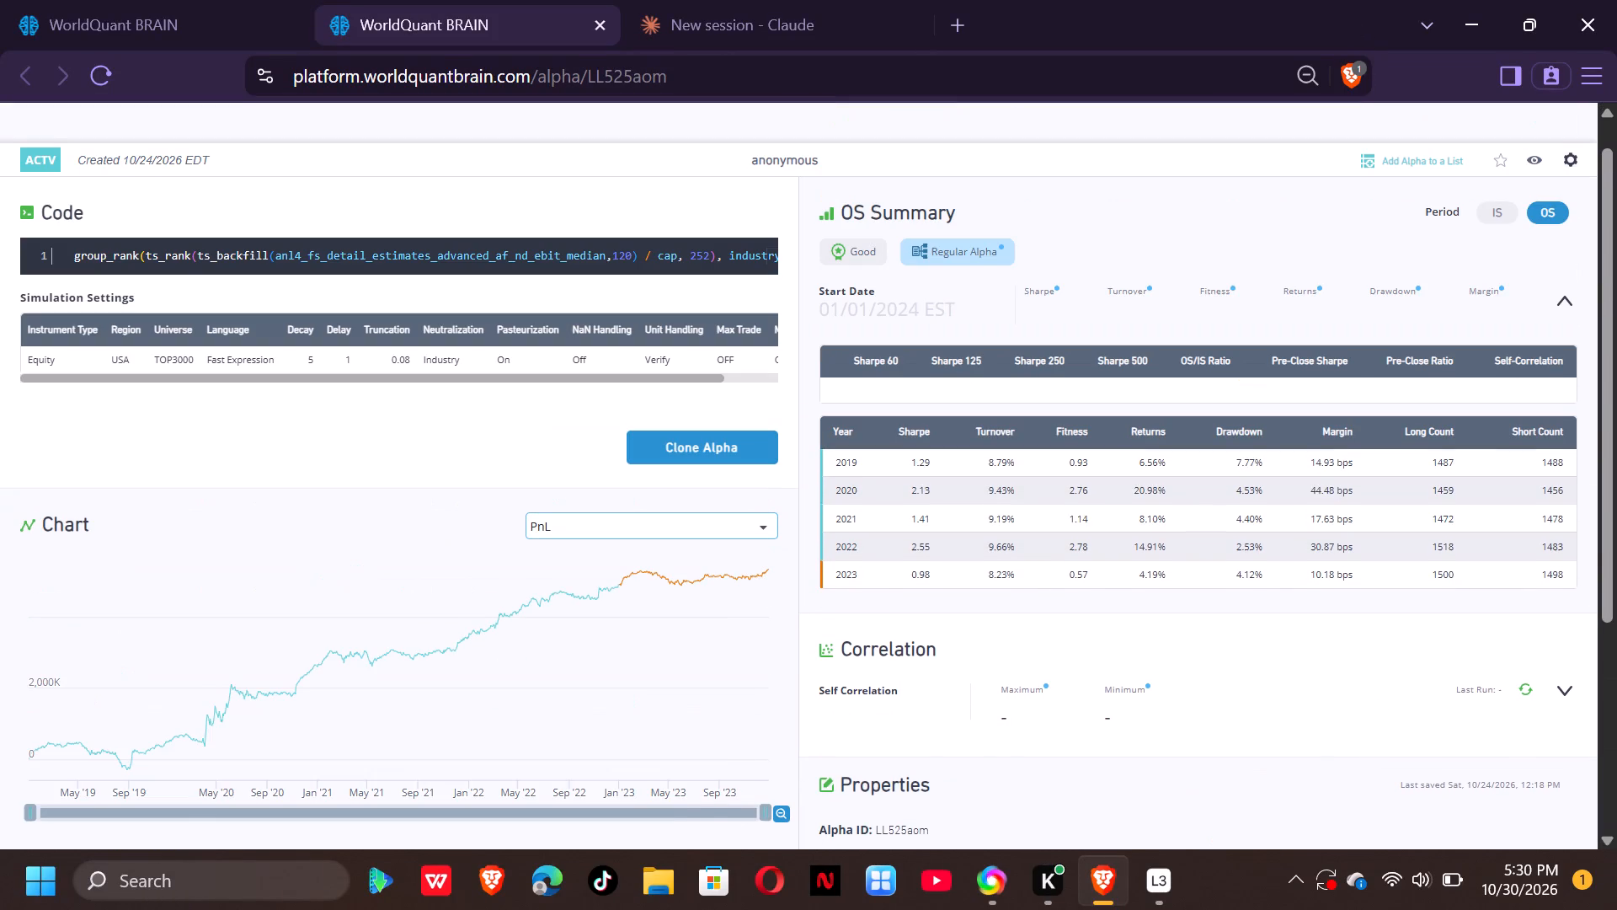
scroll(1372, 736, "up", 5)
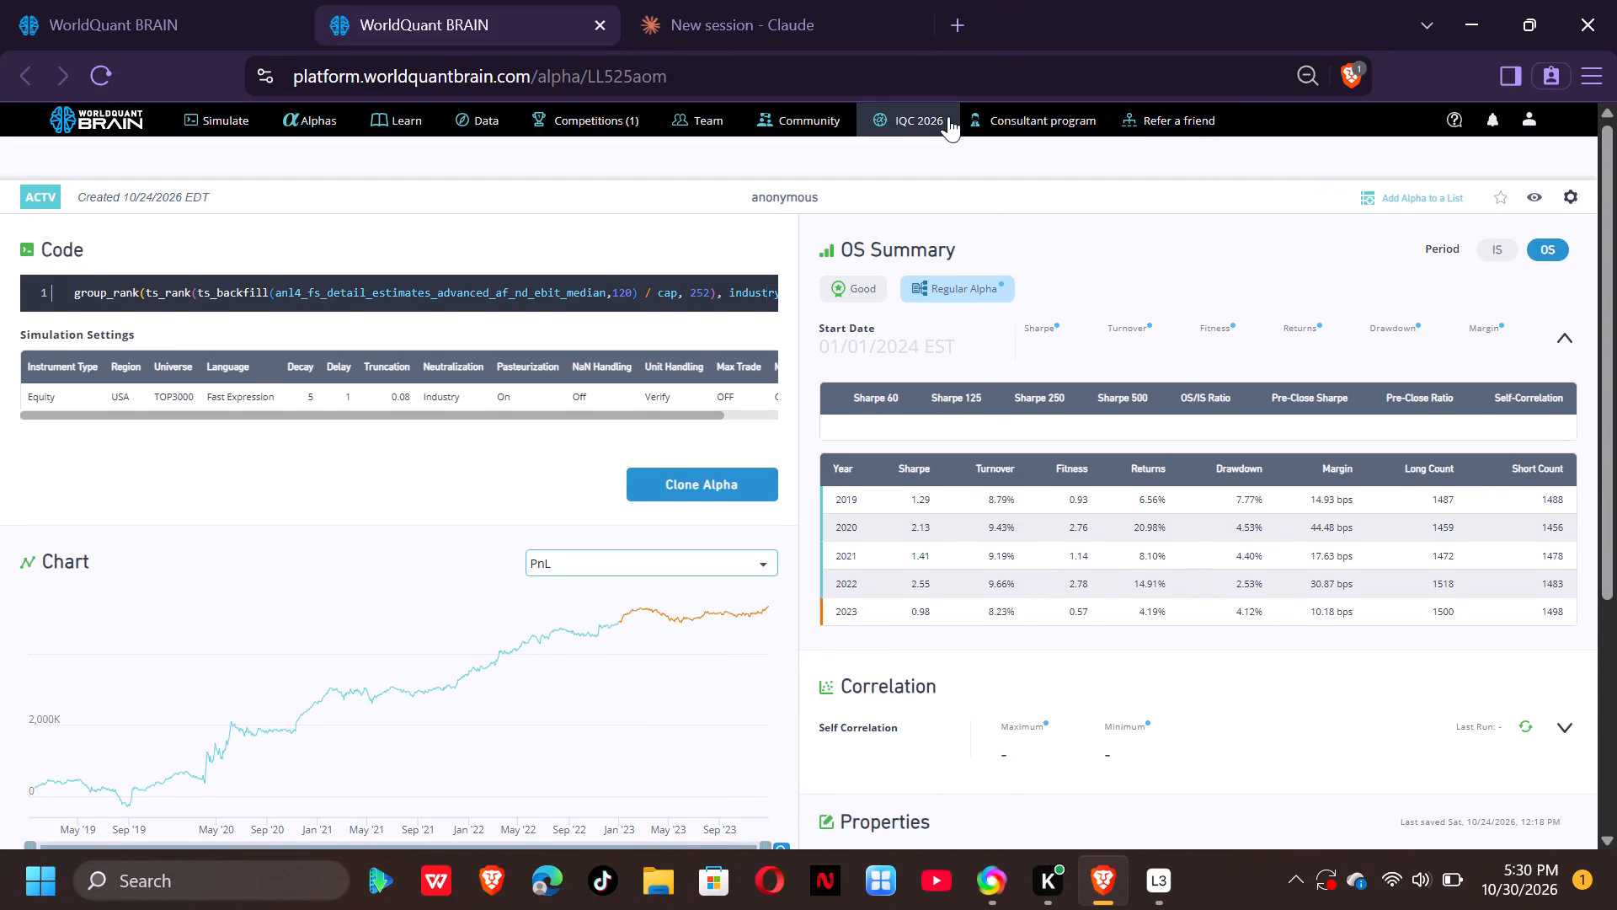
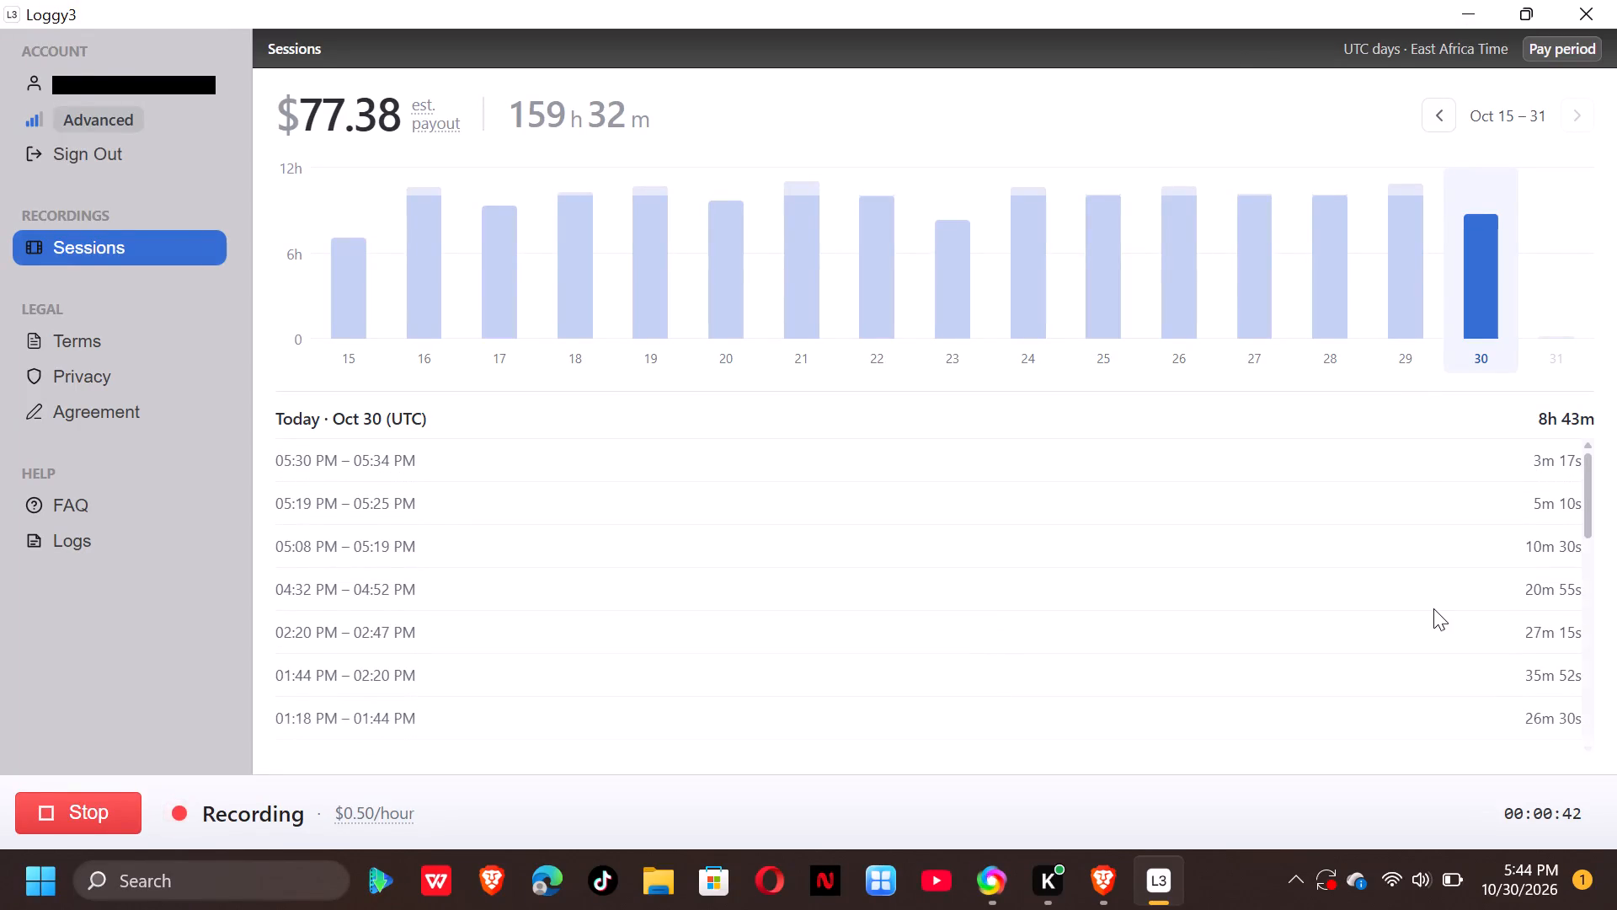
Switch from Loggy3 back to the Brave window showing the page of alpha LL525aom.
scroll(1433, 608, "up", 2)
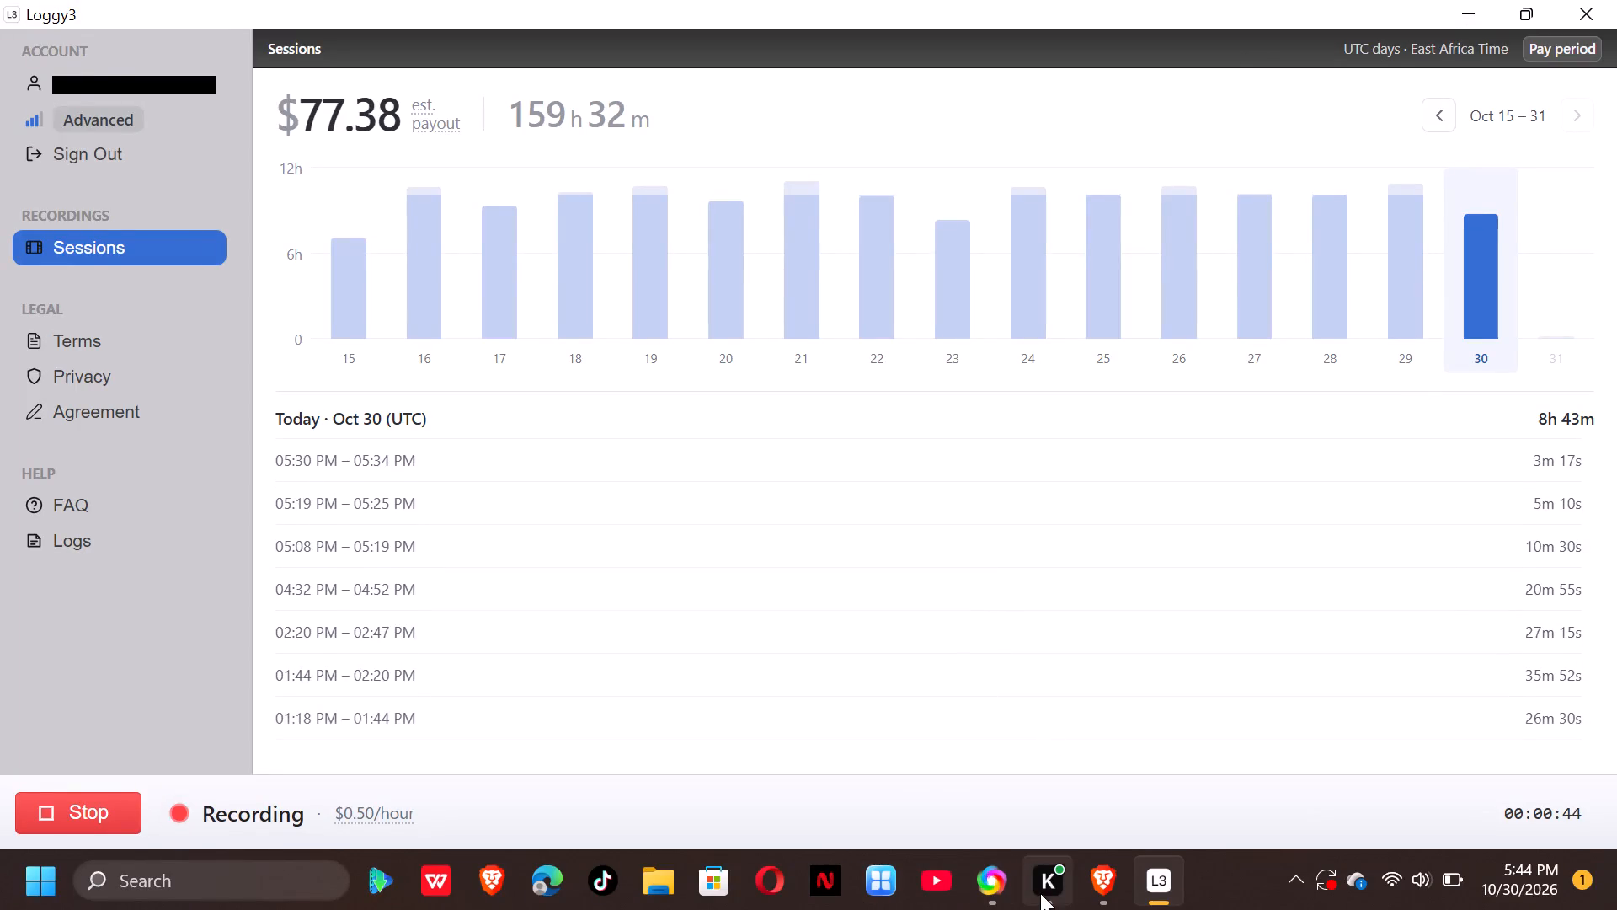
left_click(1102, 821)
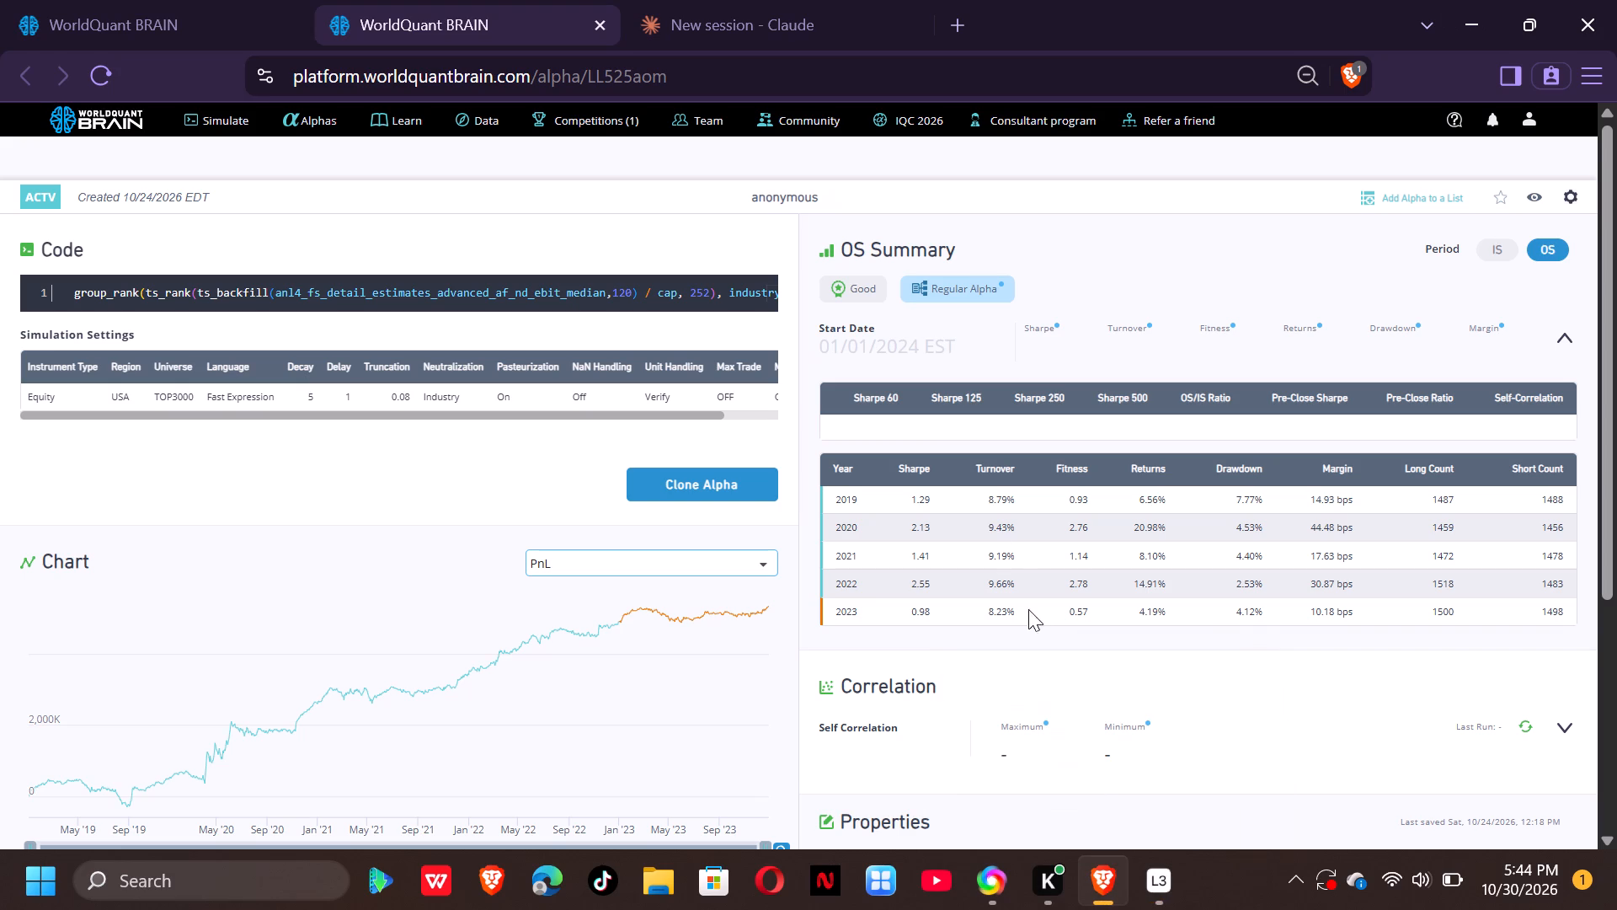
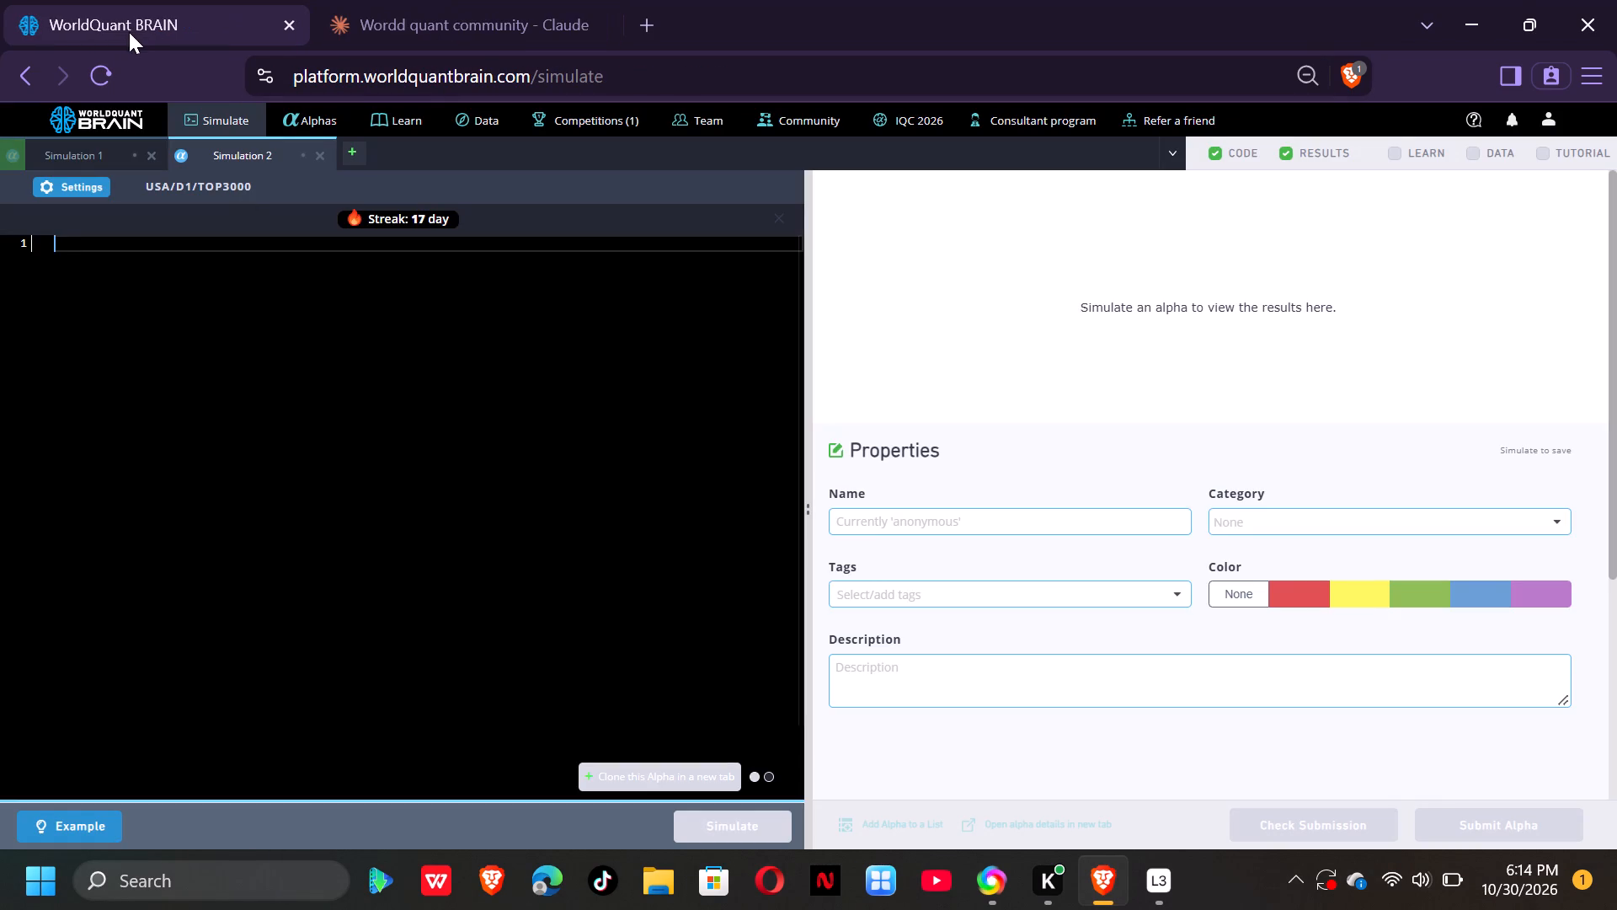
Switch to WorldQuant BRAIN and paste the copied alpha code into Simulation 2's empty editor.
left_click(184, 324)
key("ctrl+v")
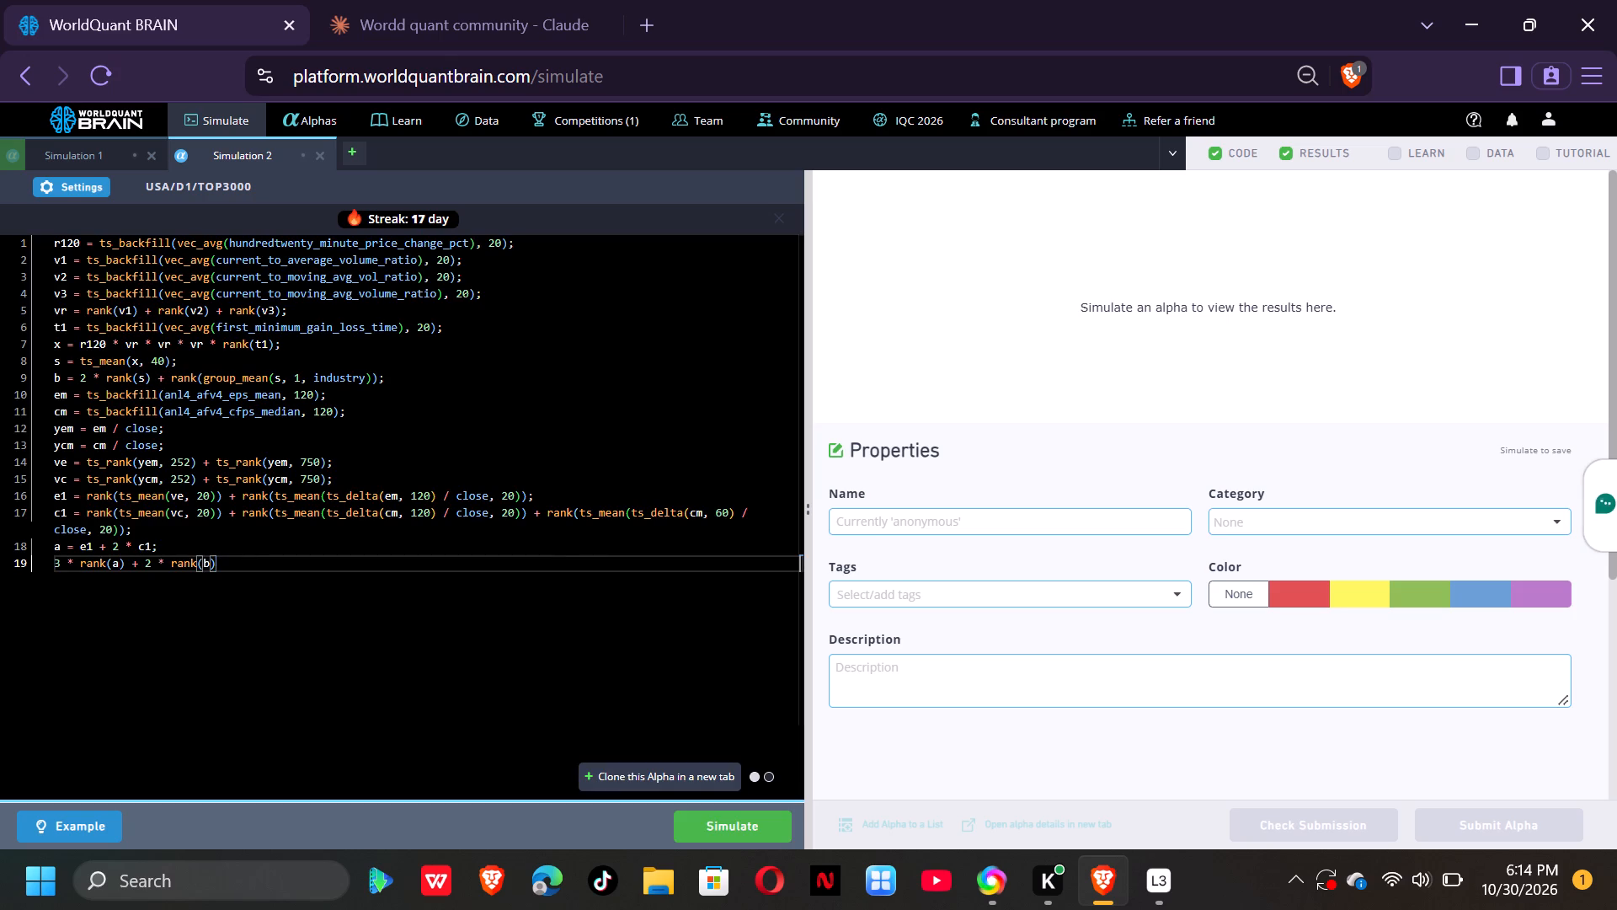
Set Simulation 2's neutralization to Sector, decay to 0 and truncation to 0.05, and apply the settings.
left_click(89, 179)
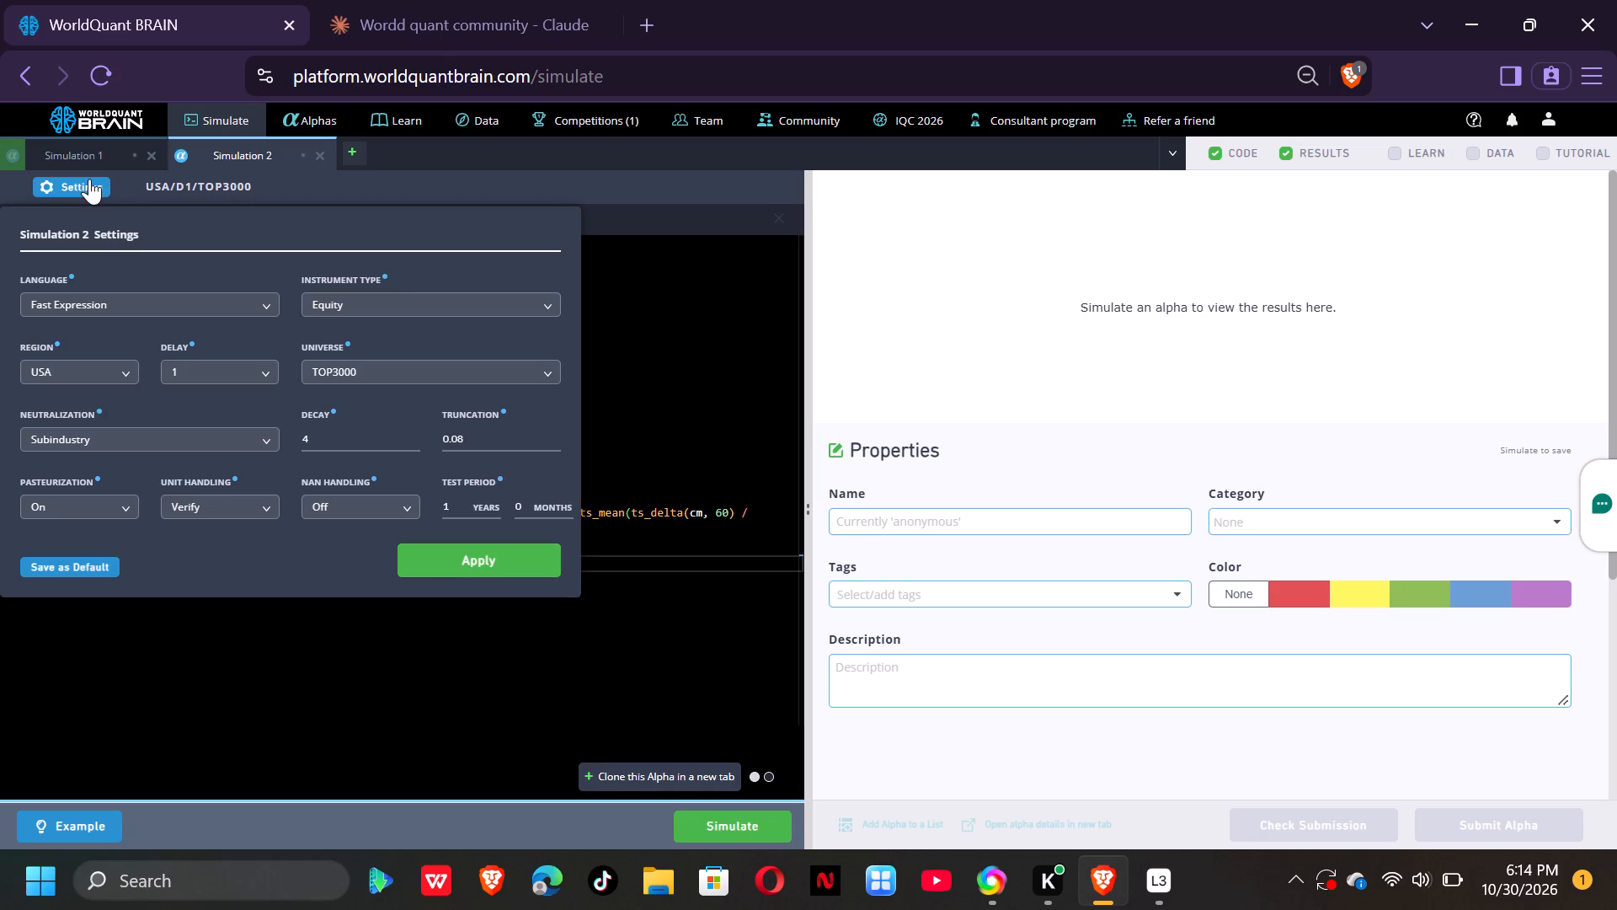
left_click(269, 442)
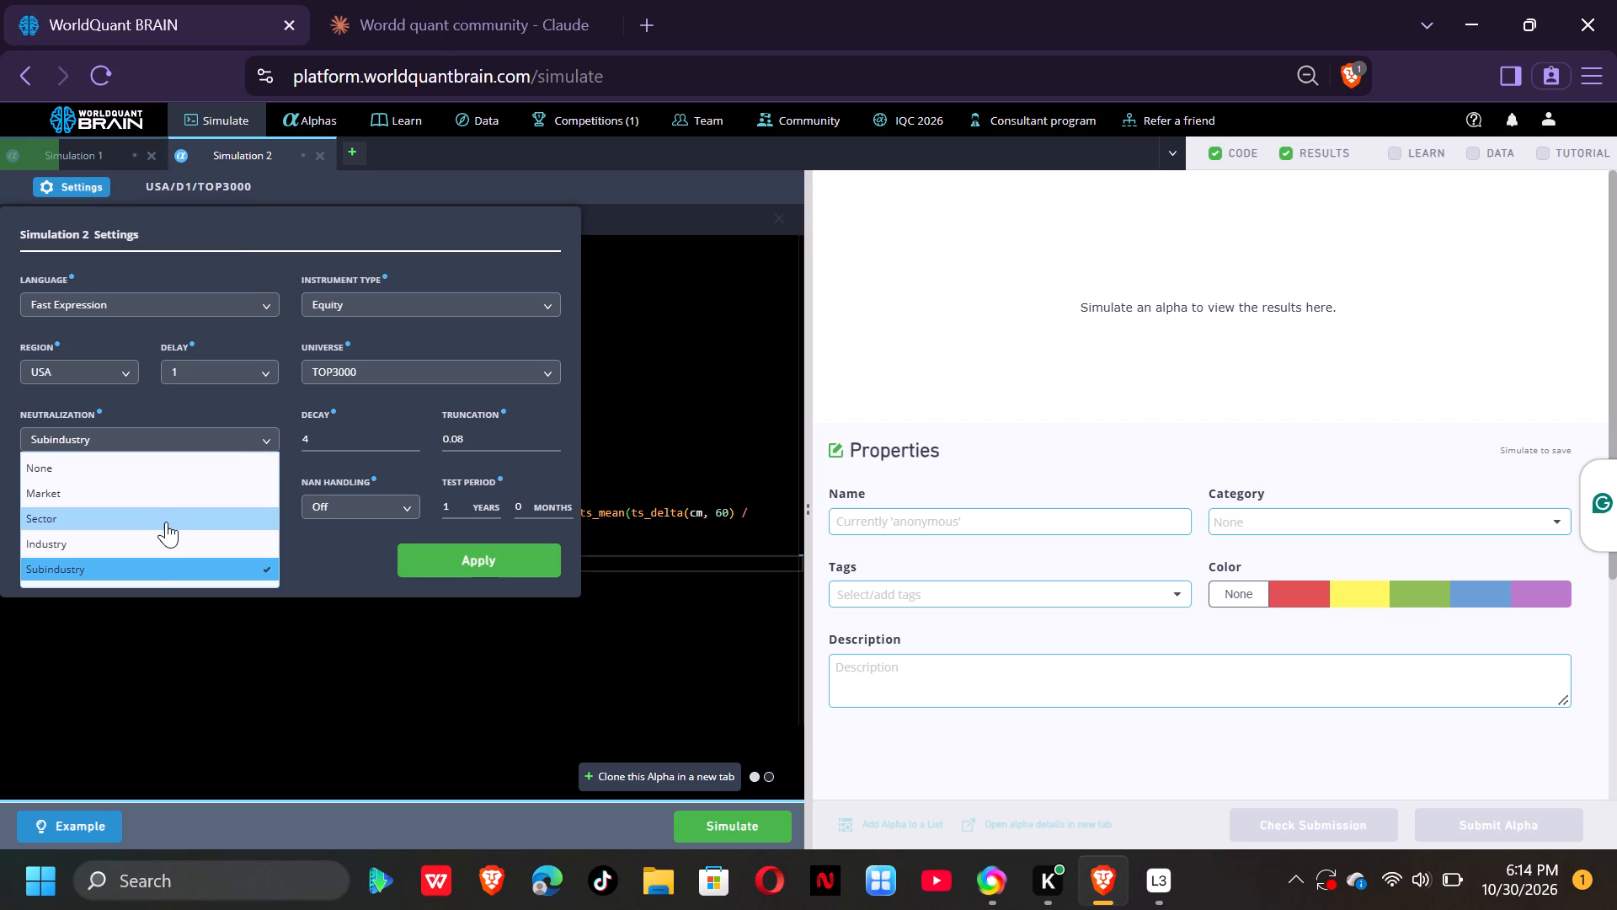
left_click(166, 522)
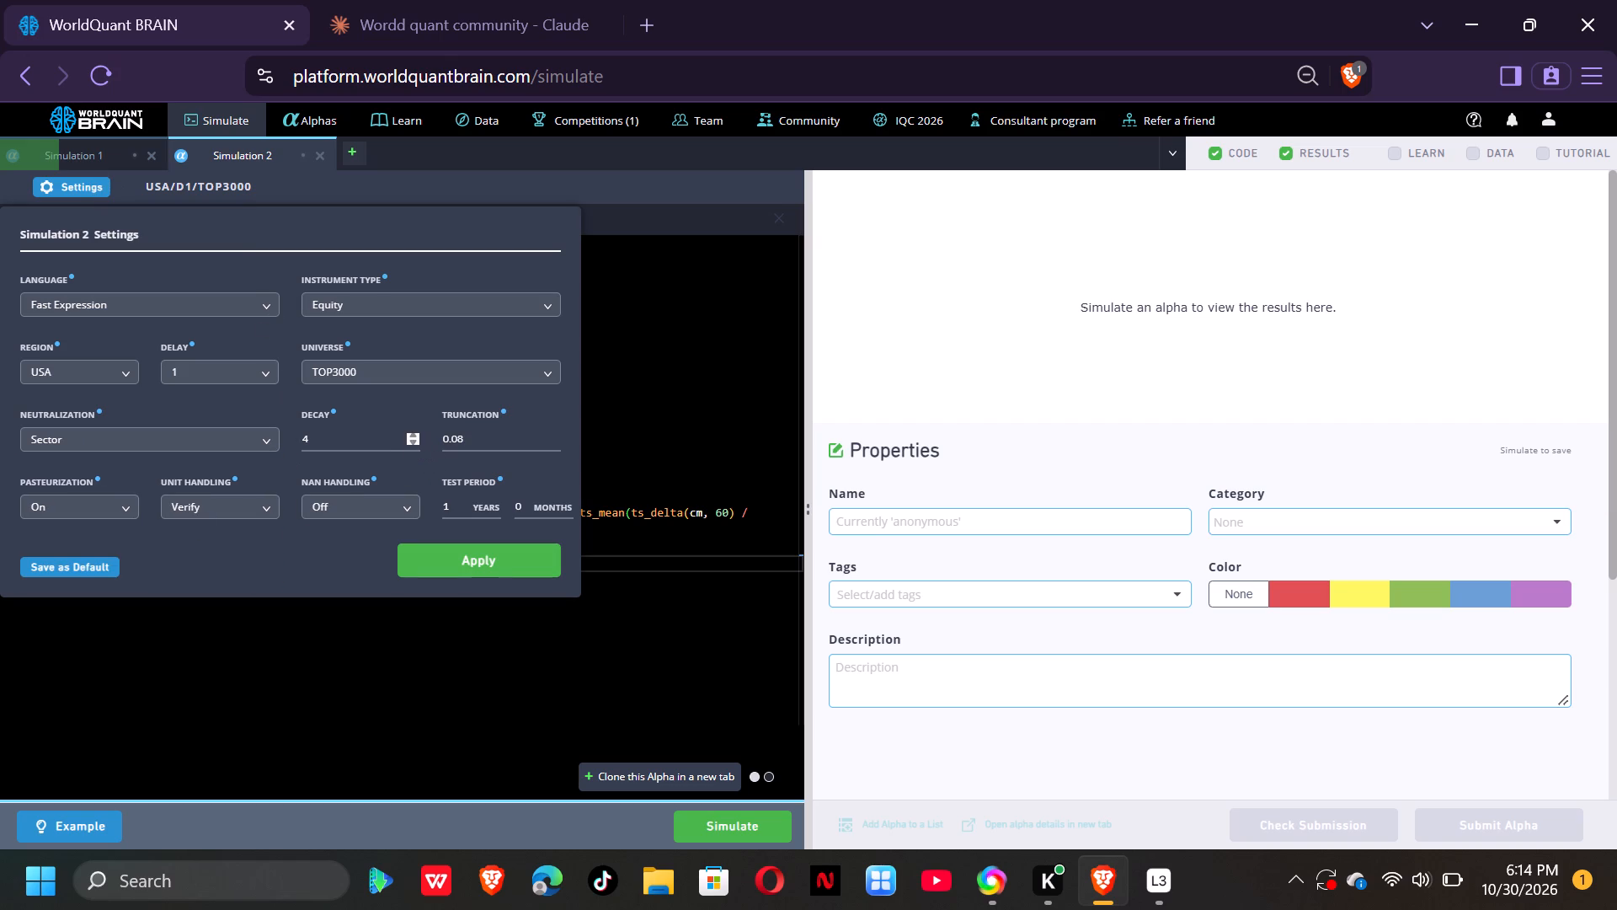
left_click(411, 443)
left_click(411, 443)
left_click(411, 443)
double_click(551, 442)
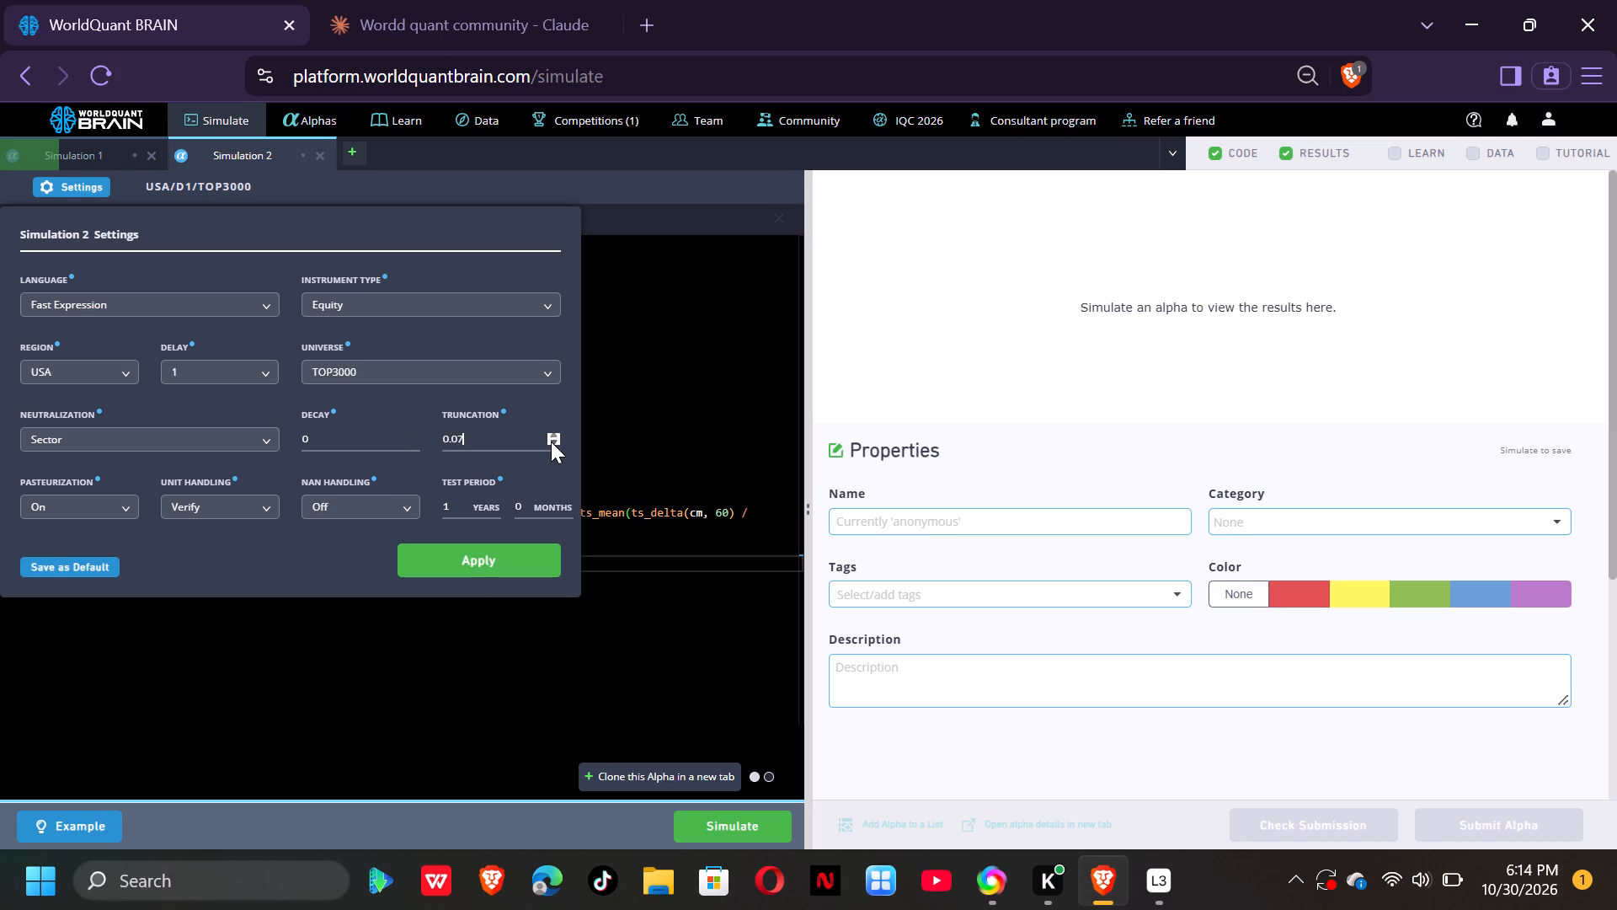
left_click(551, 442)
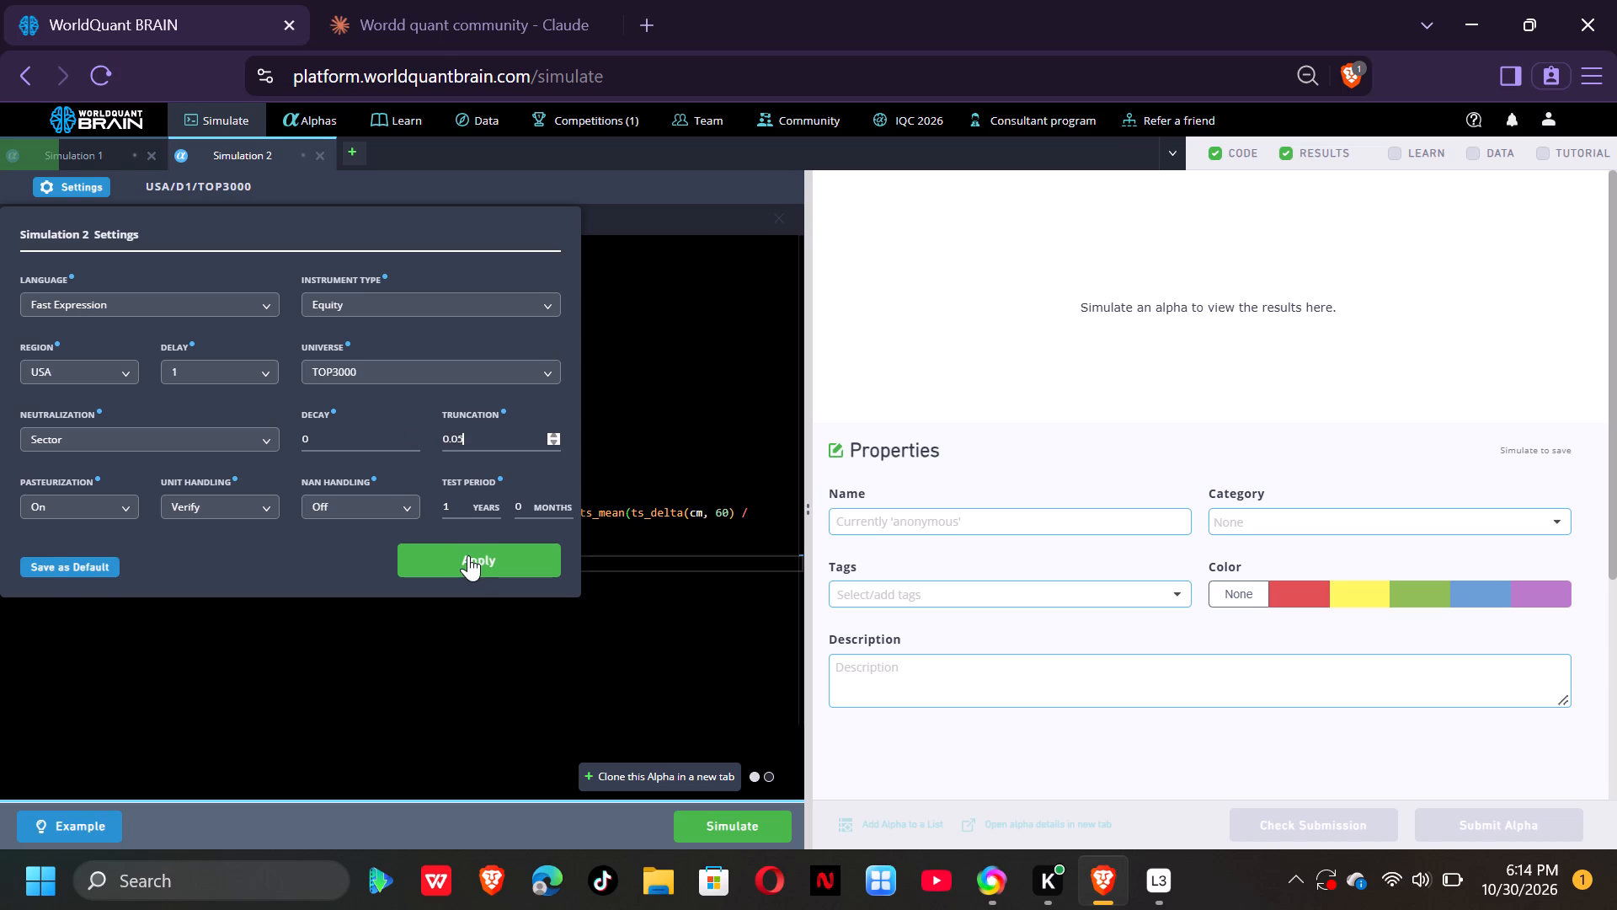
left_click(468, 555)
Run the simulation of the alpha in Simulation 2.
left_click(718, 820)
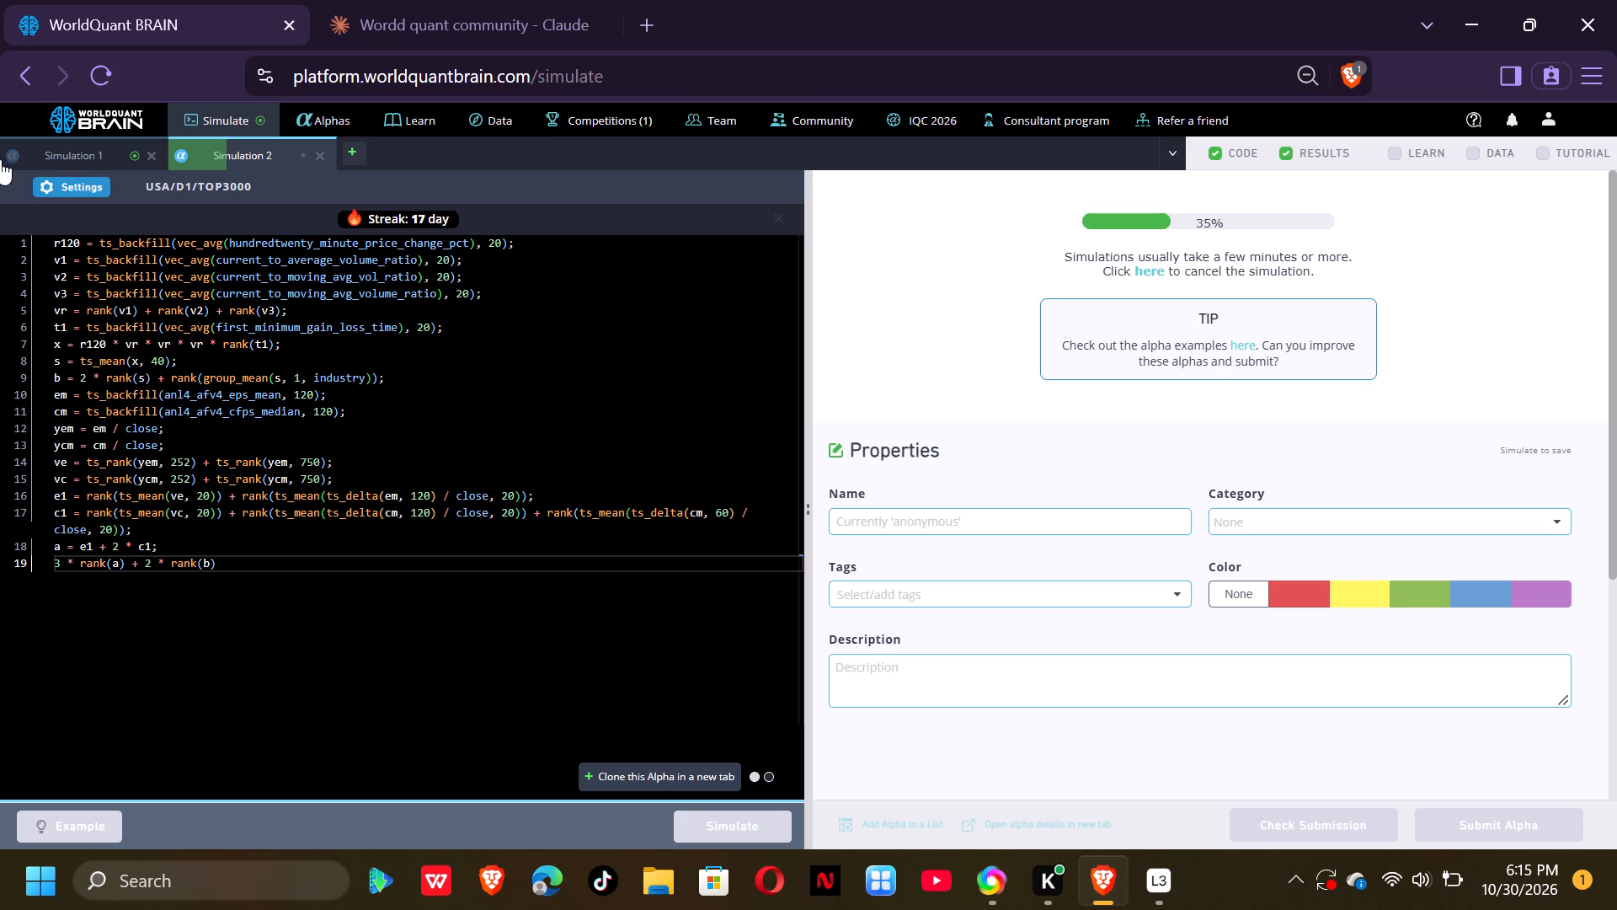
Show the test period for Simulation 1's alpha and run its submission check.
left_click(105, 149)
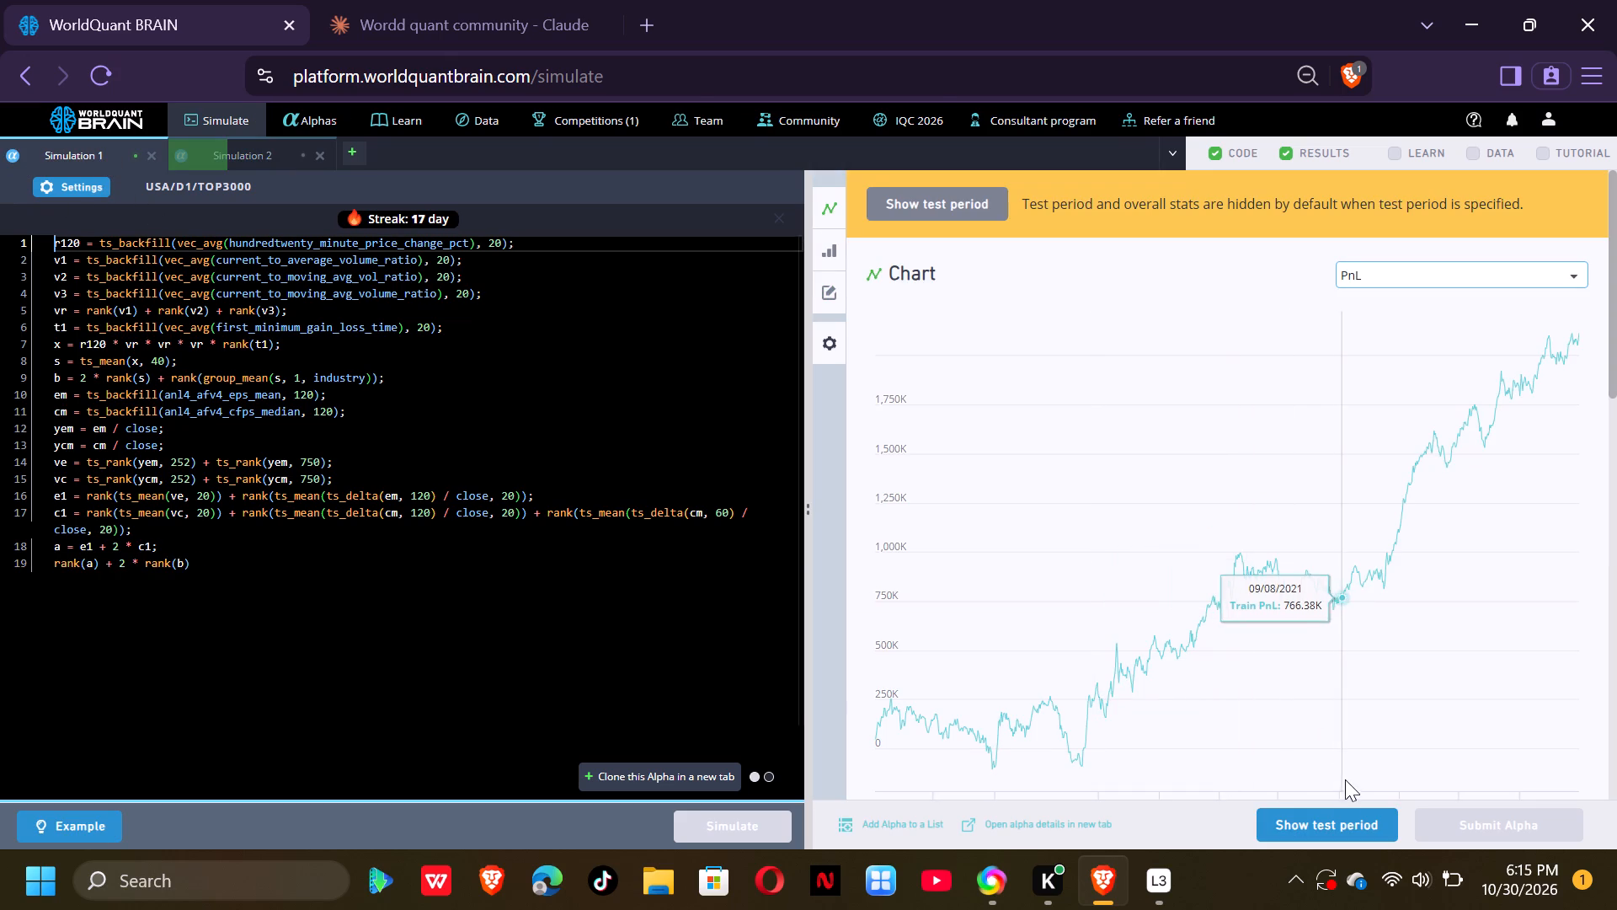
left_click(1331, 811)
left_click(1331, 821)
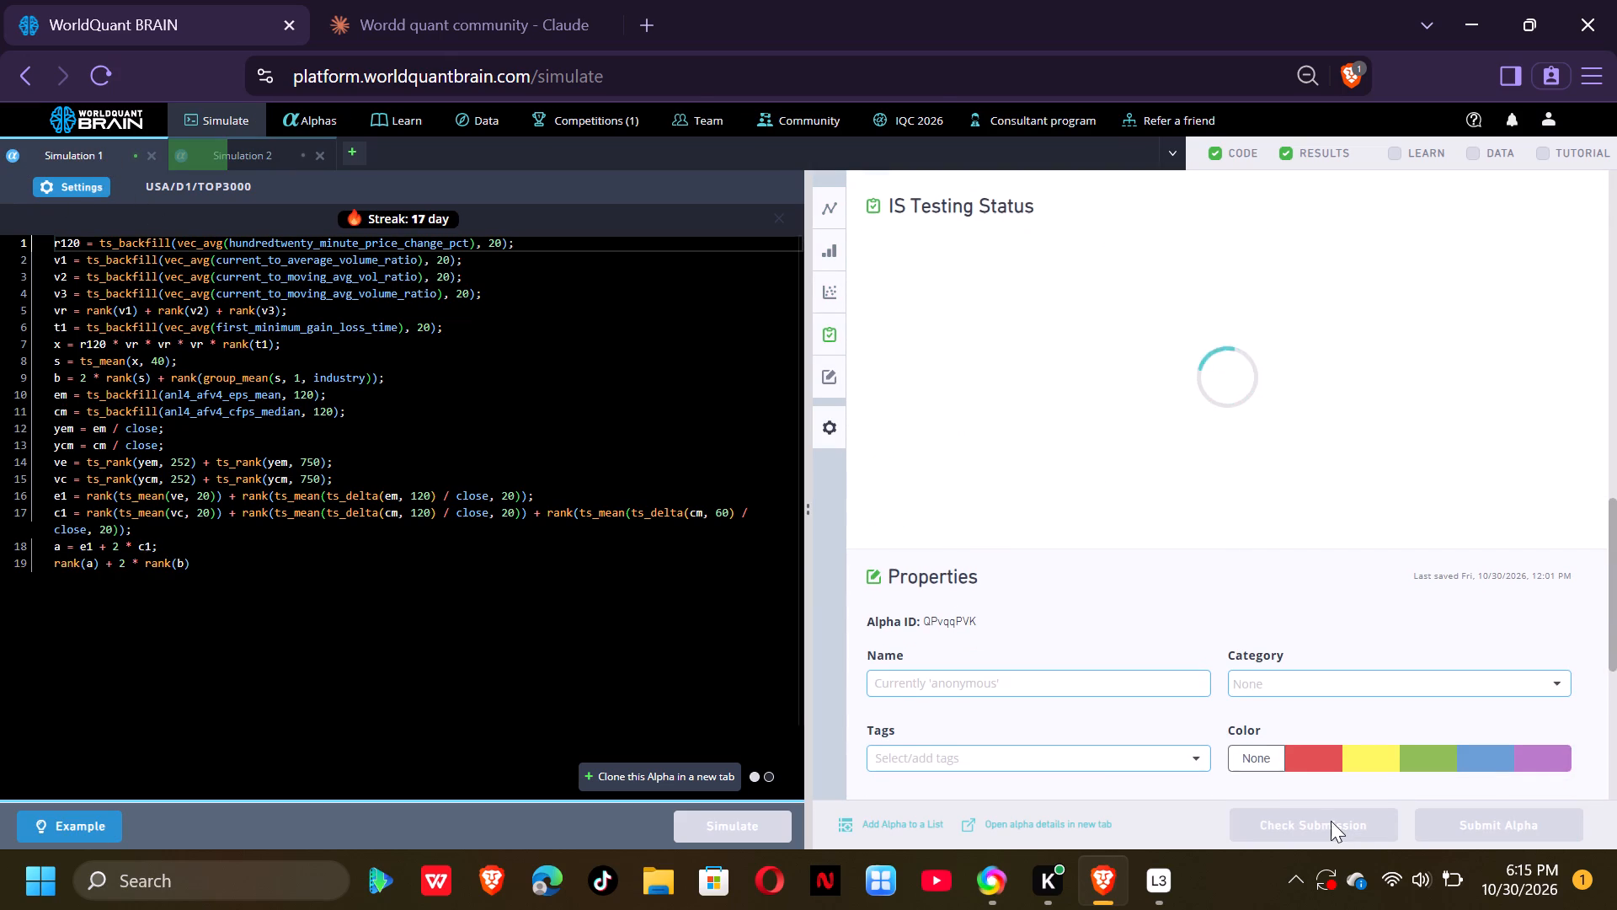
Expand Simulation 1's self correlation to calculate it, and switch the IS Summary to the IS period.
key("ctrl+minus")
key("ctrl+minus")
key("ctrl+minus")
key("ctrl+minus")
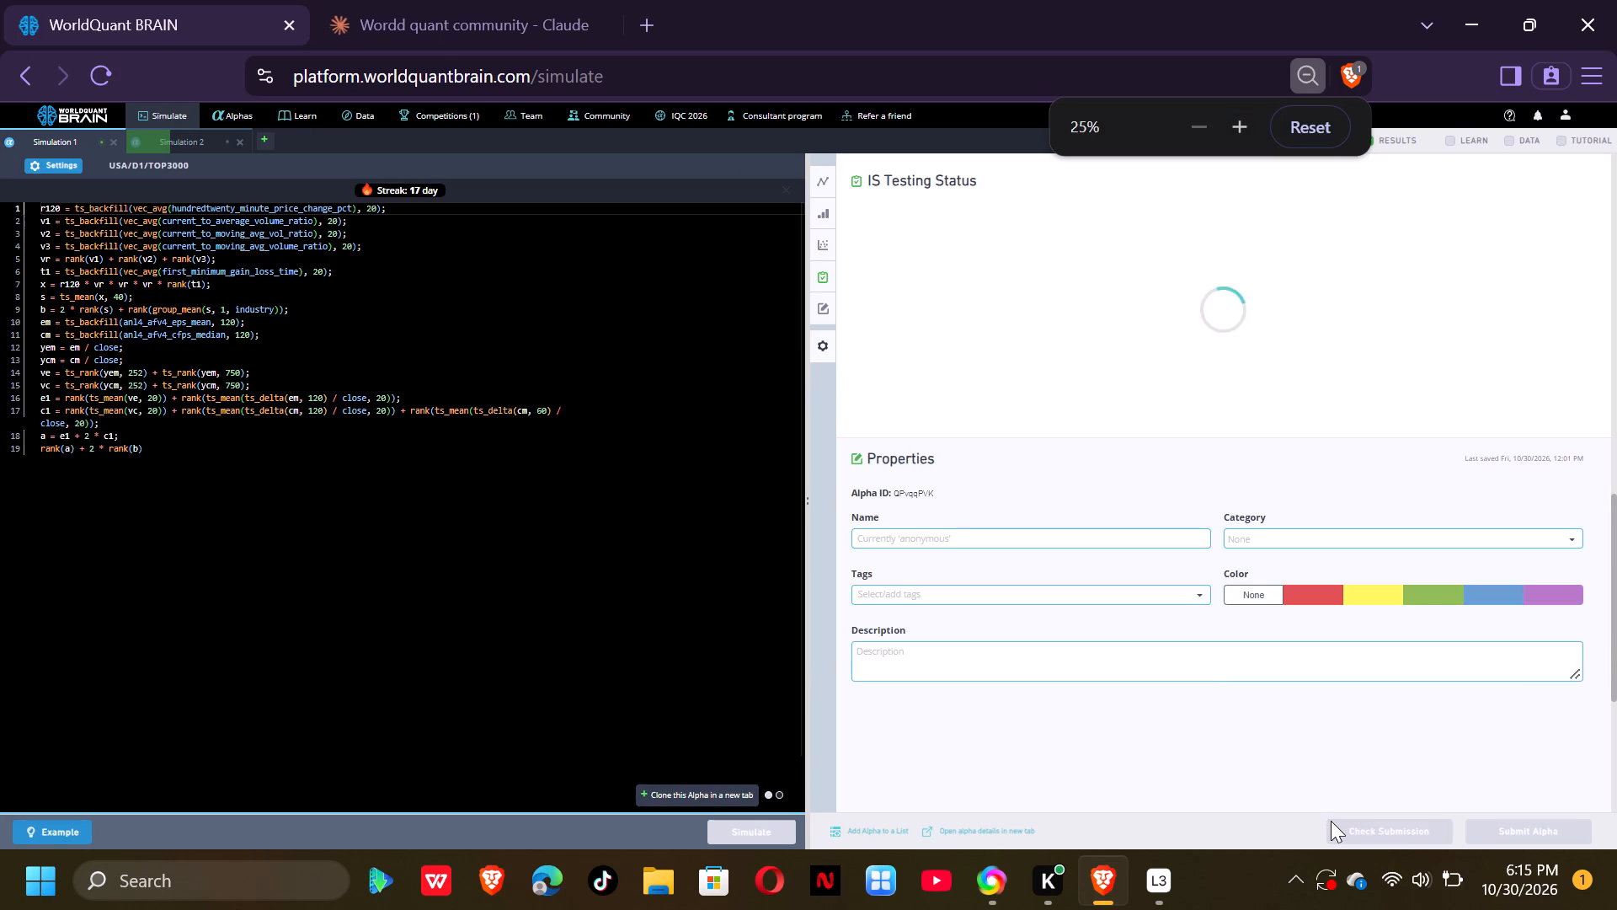
scroll(942, 830, "up", 1)
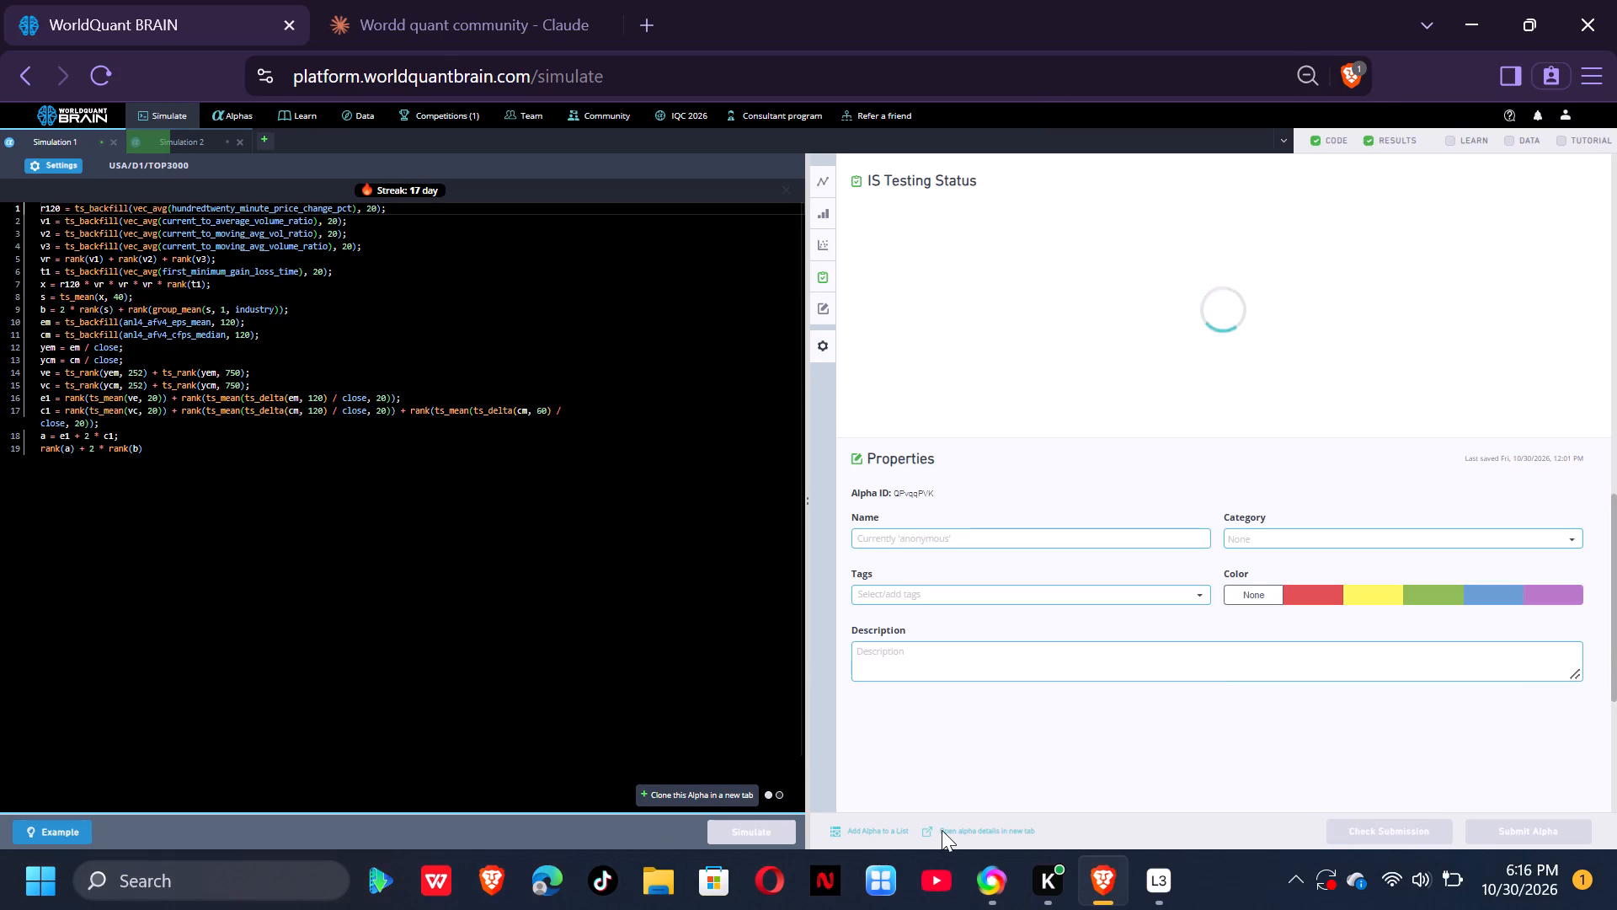
scroll(942, 830, "up", 1)
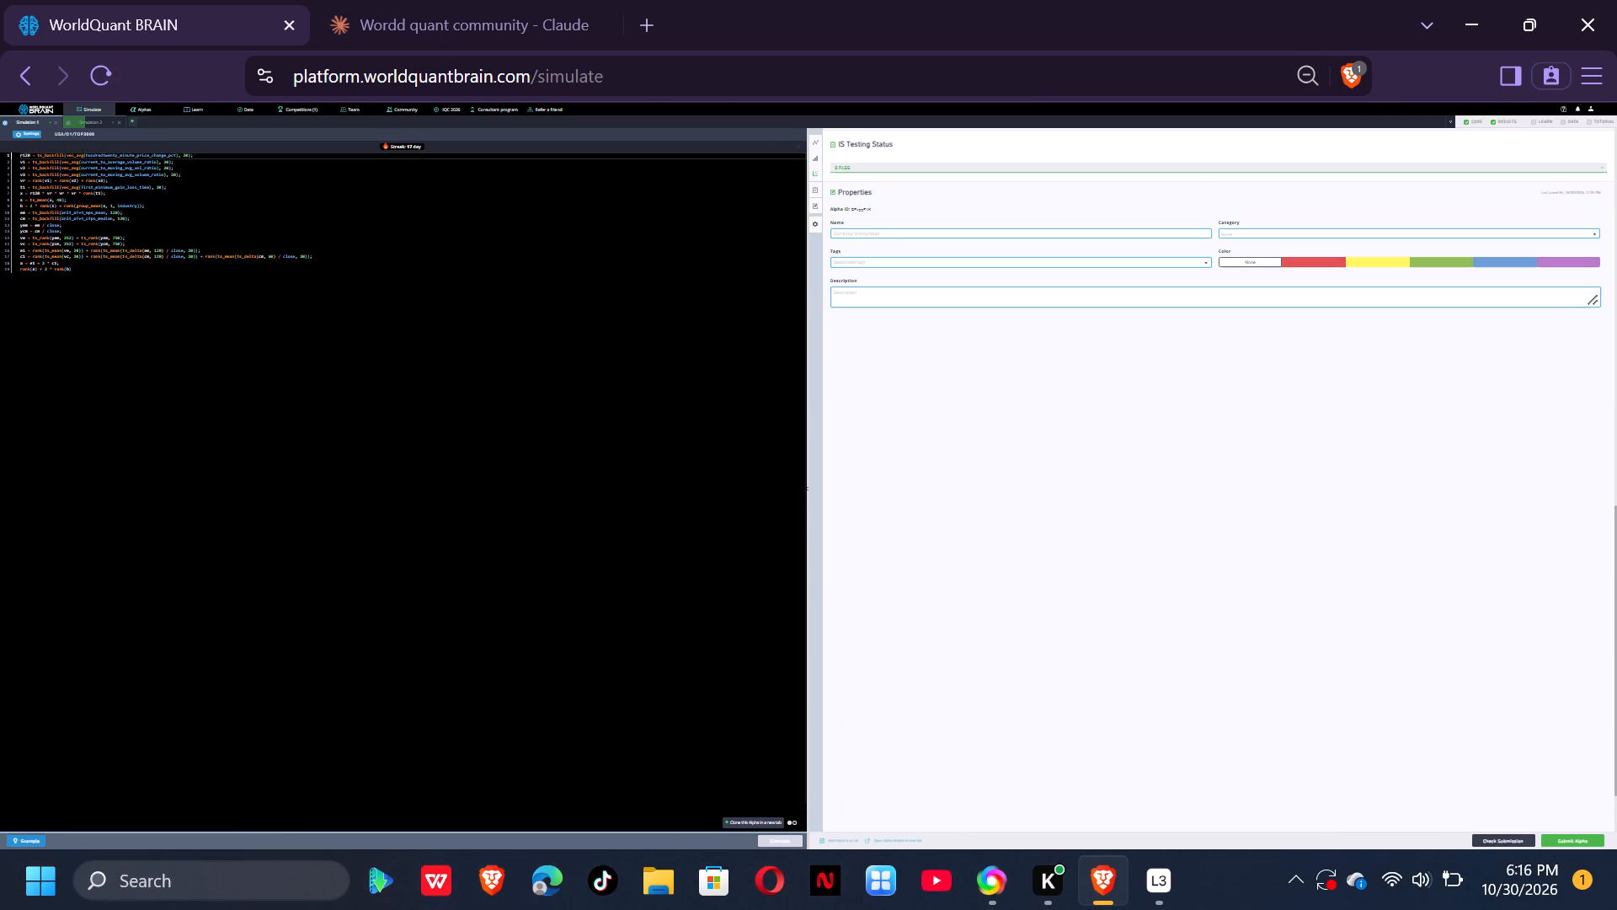
key("ctrl+equal")
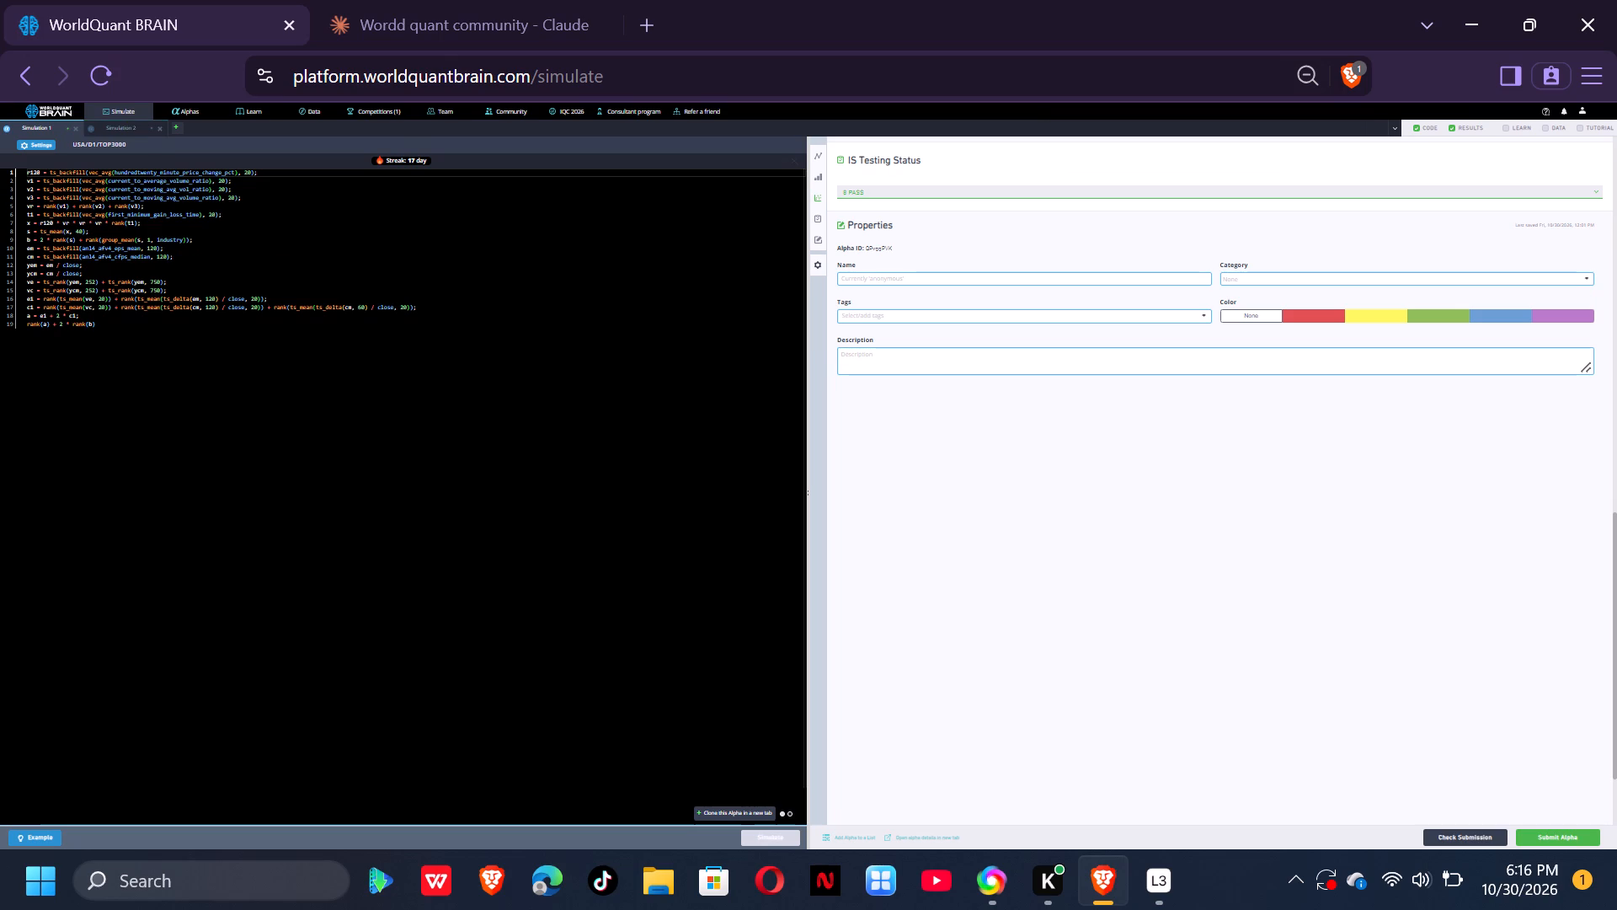
key("ctrl+equal")
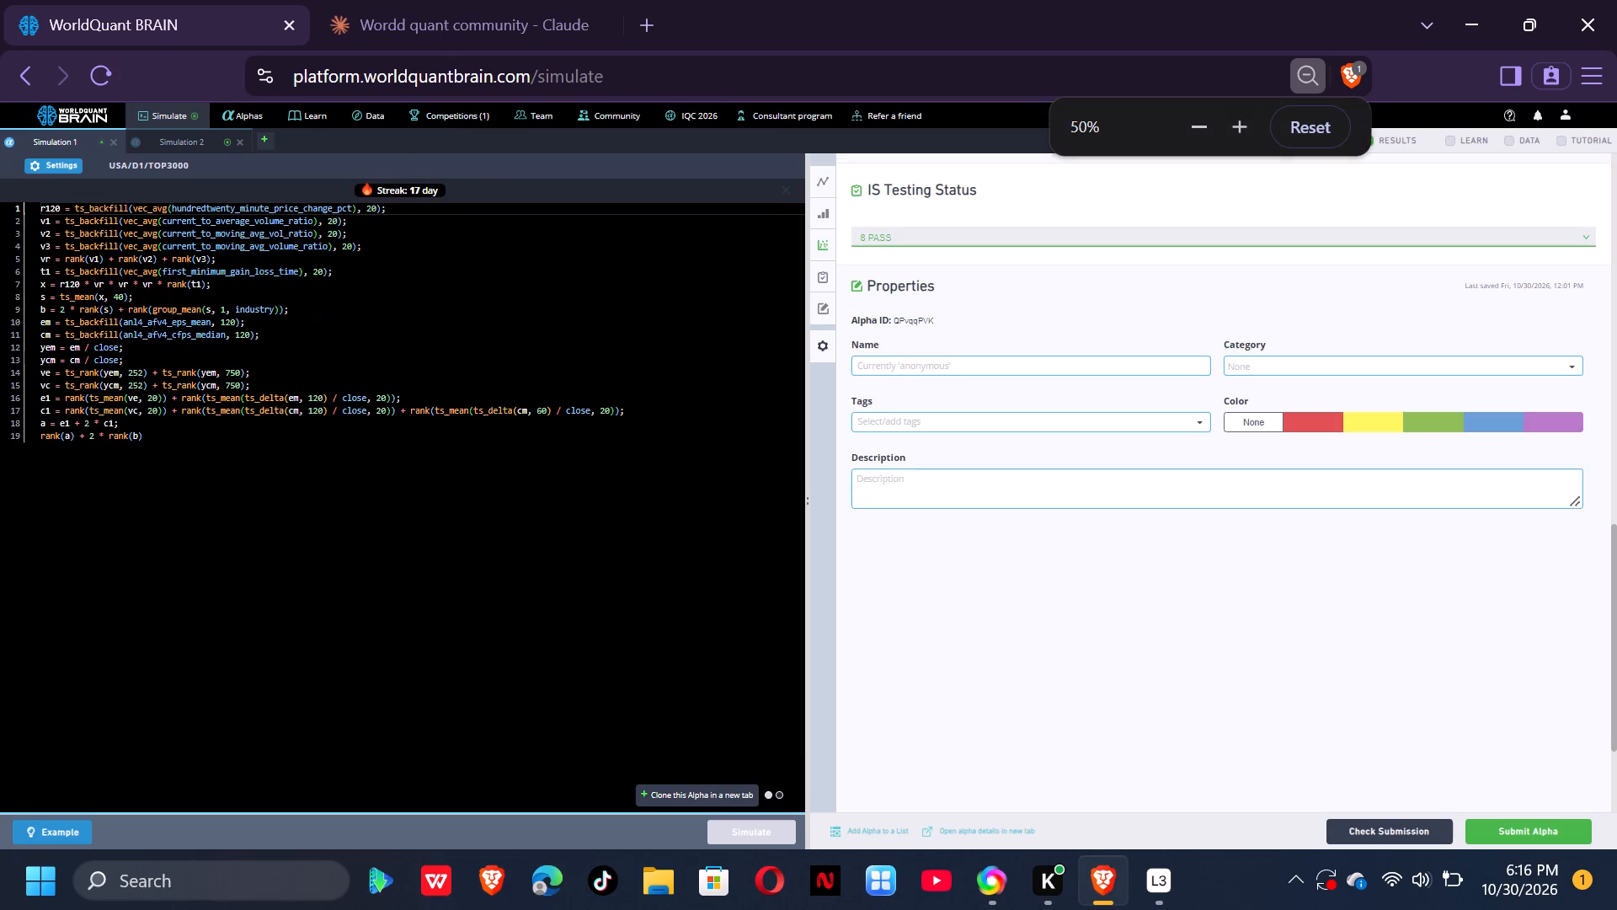
scroll(908, 570, "up", 4)
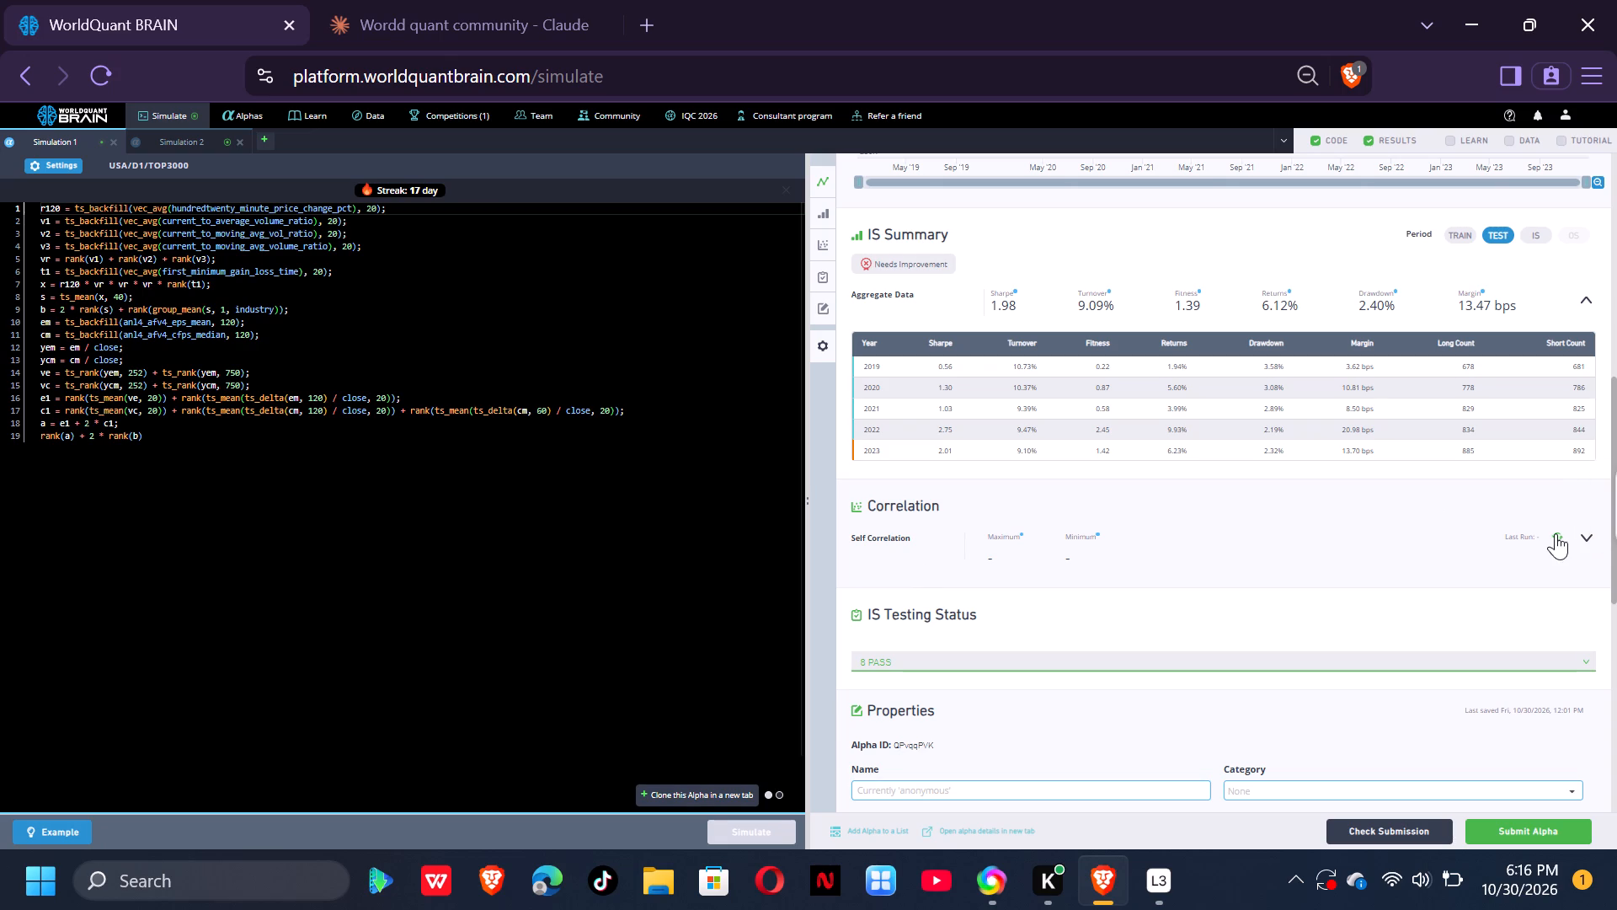
left_click(1583, 533)
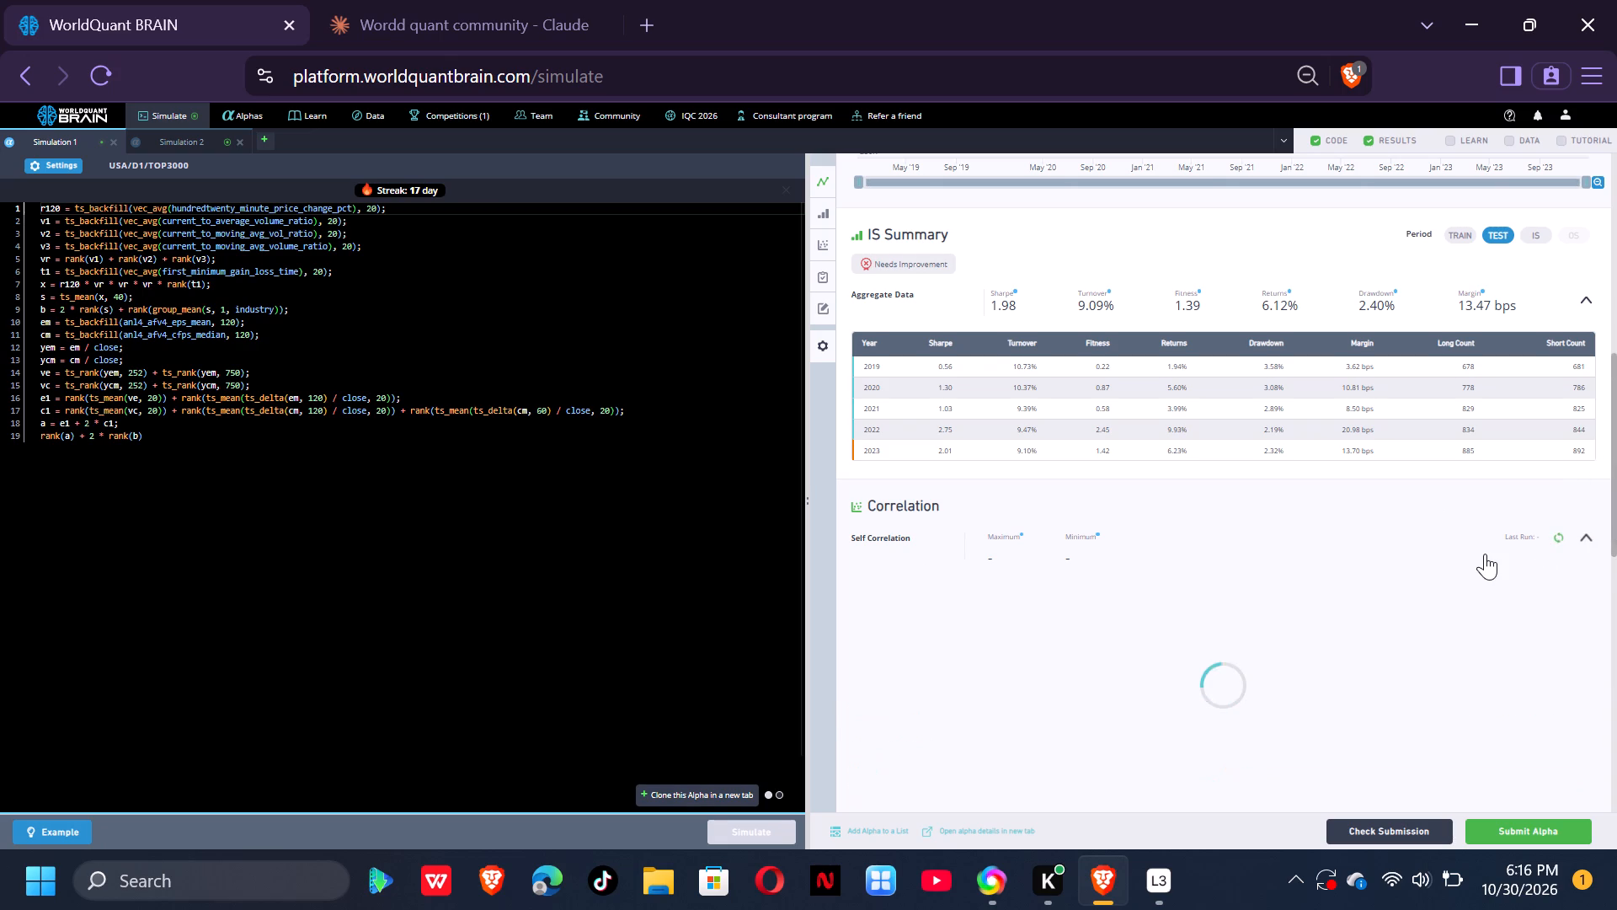
left_click(1528, 250)
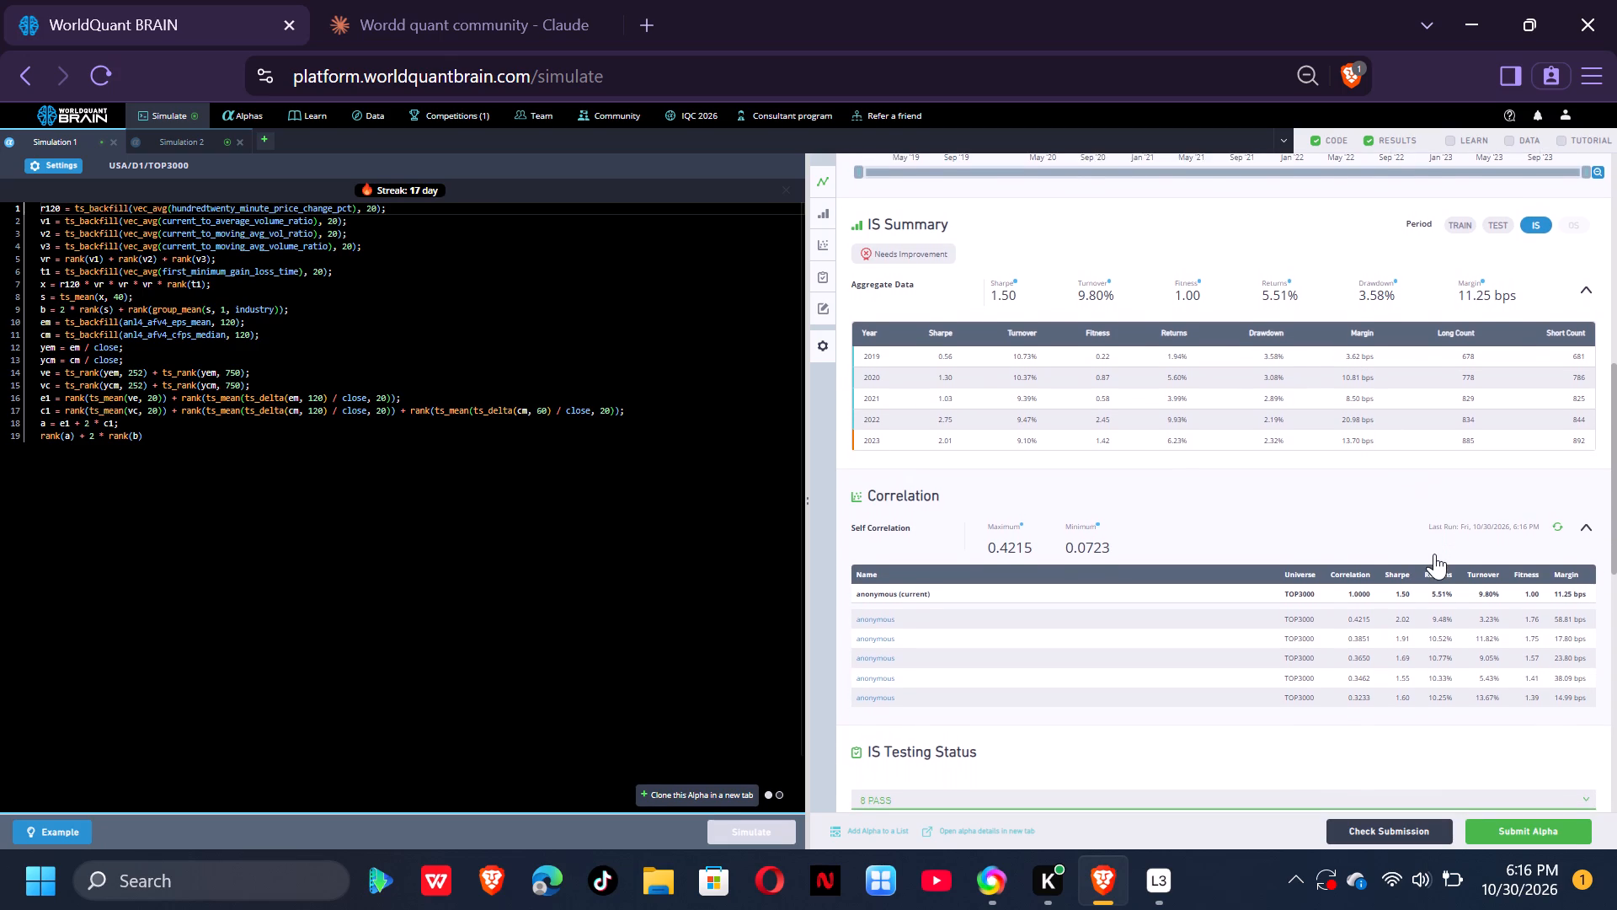
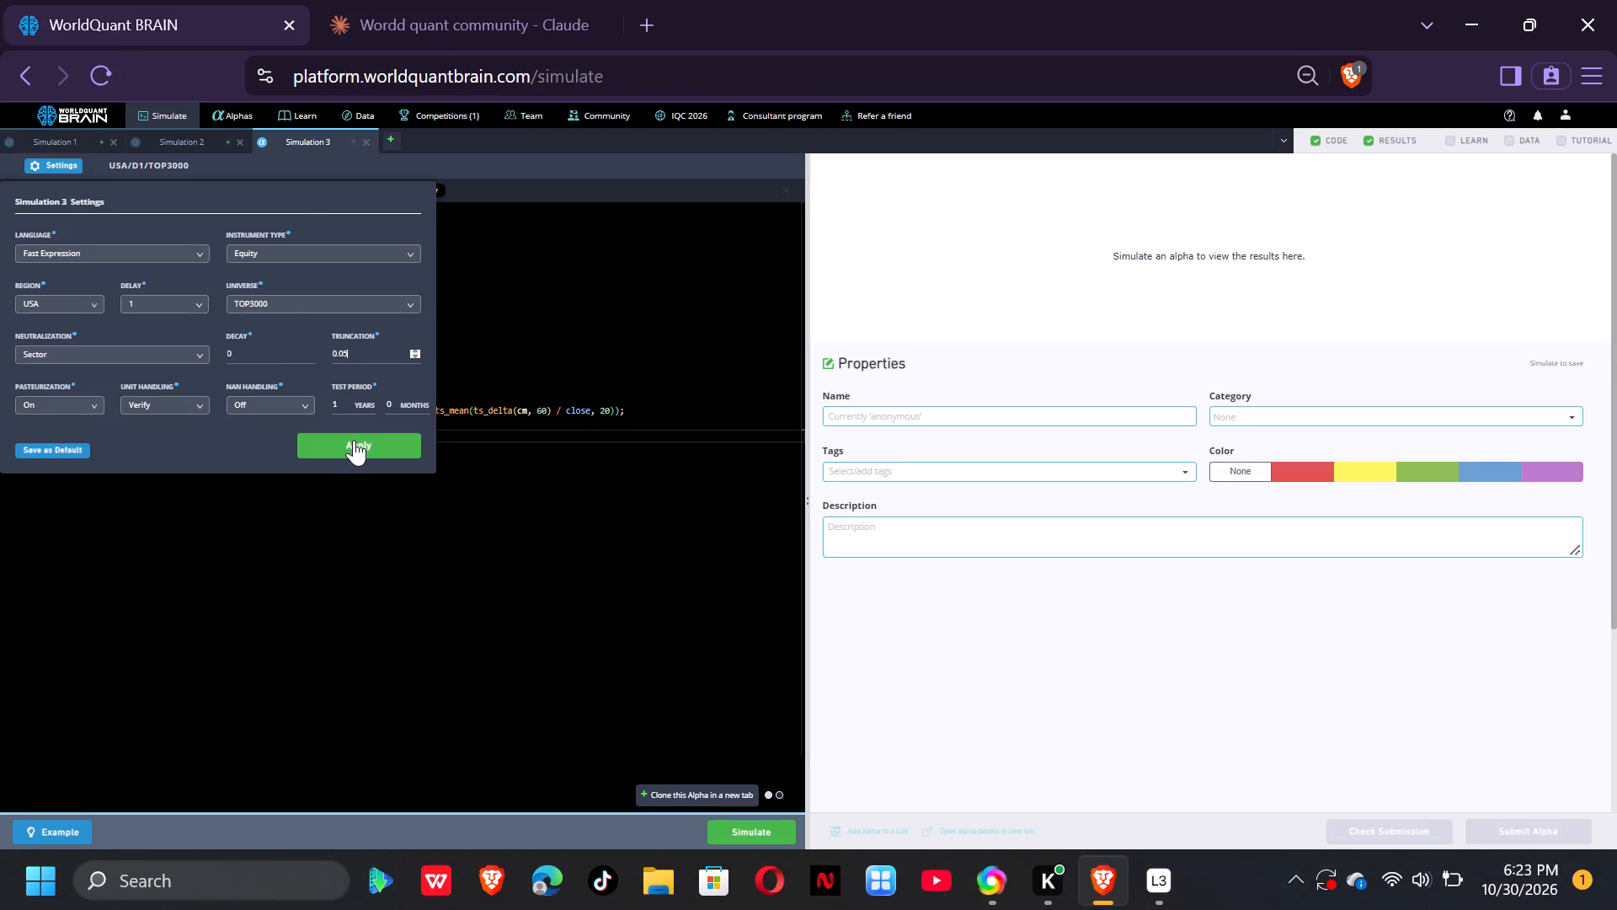
left_click(354, 440)
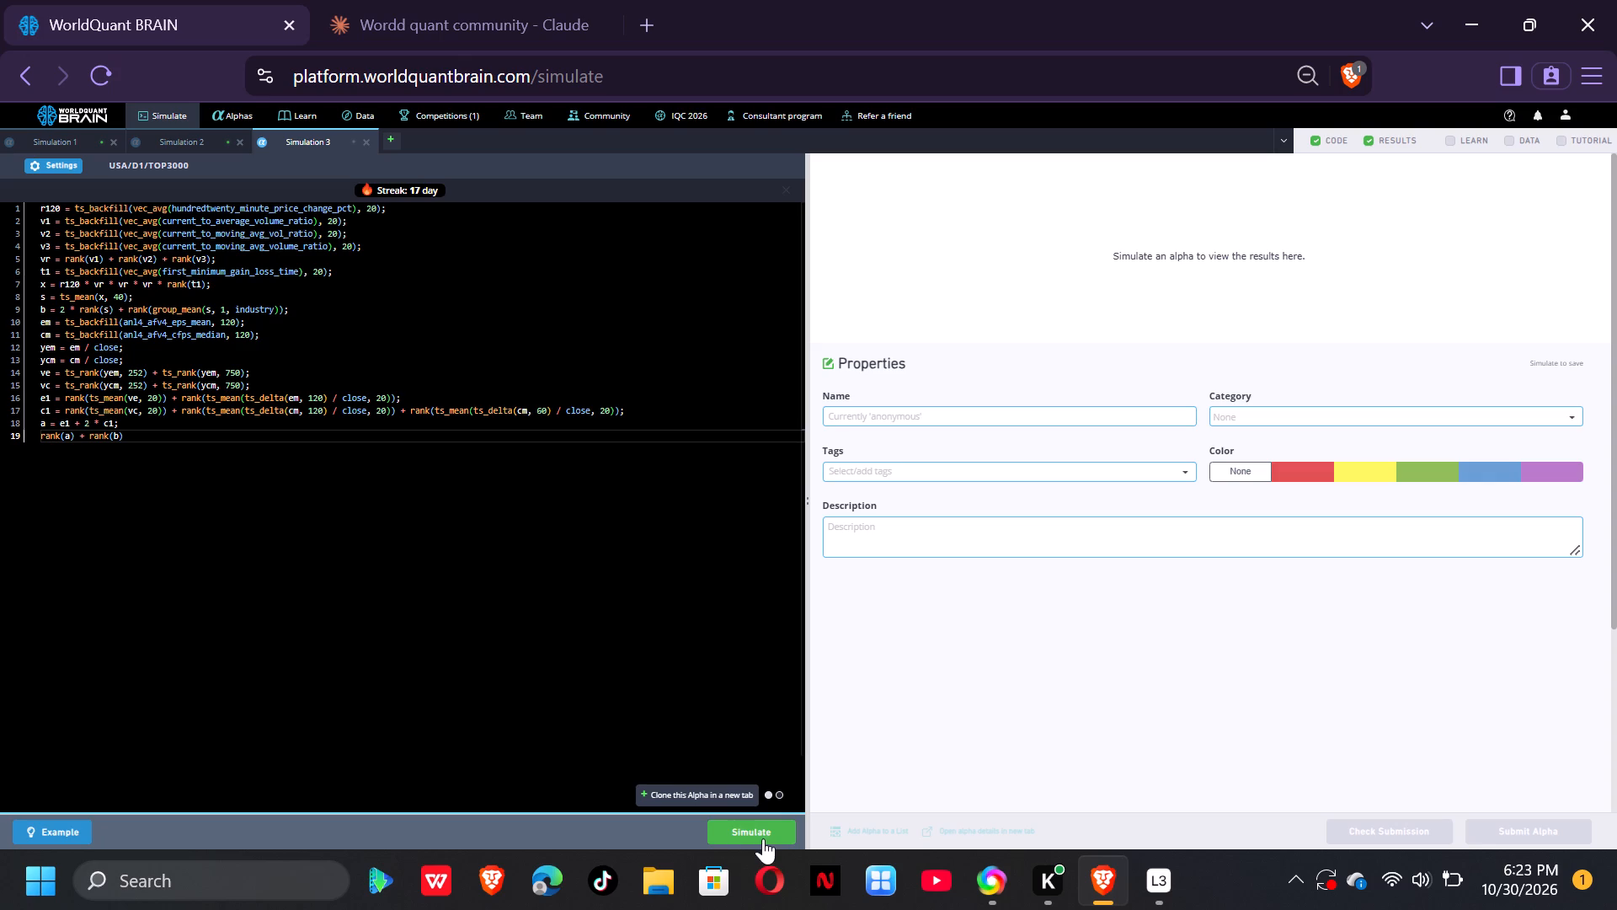
Run the simulation of the LO alpha.
left_click(763, 838)
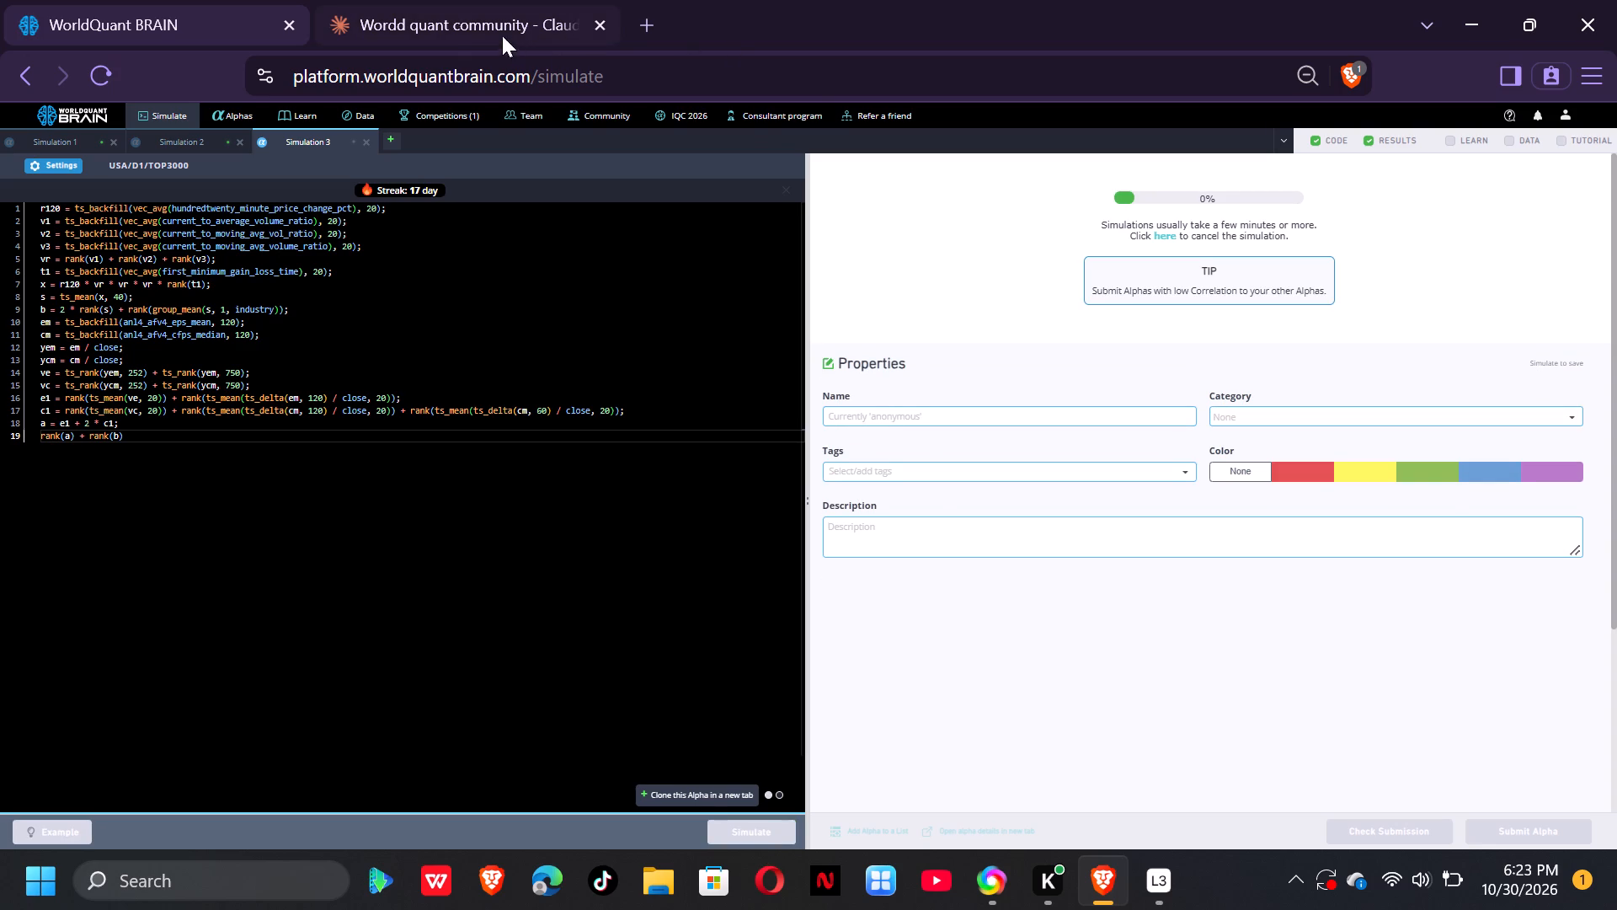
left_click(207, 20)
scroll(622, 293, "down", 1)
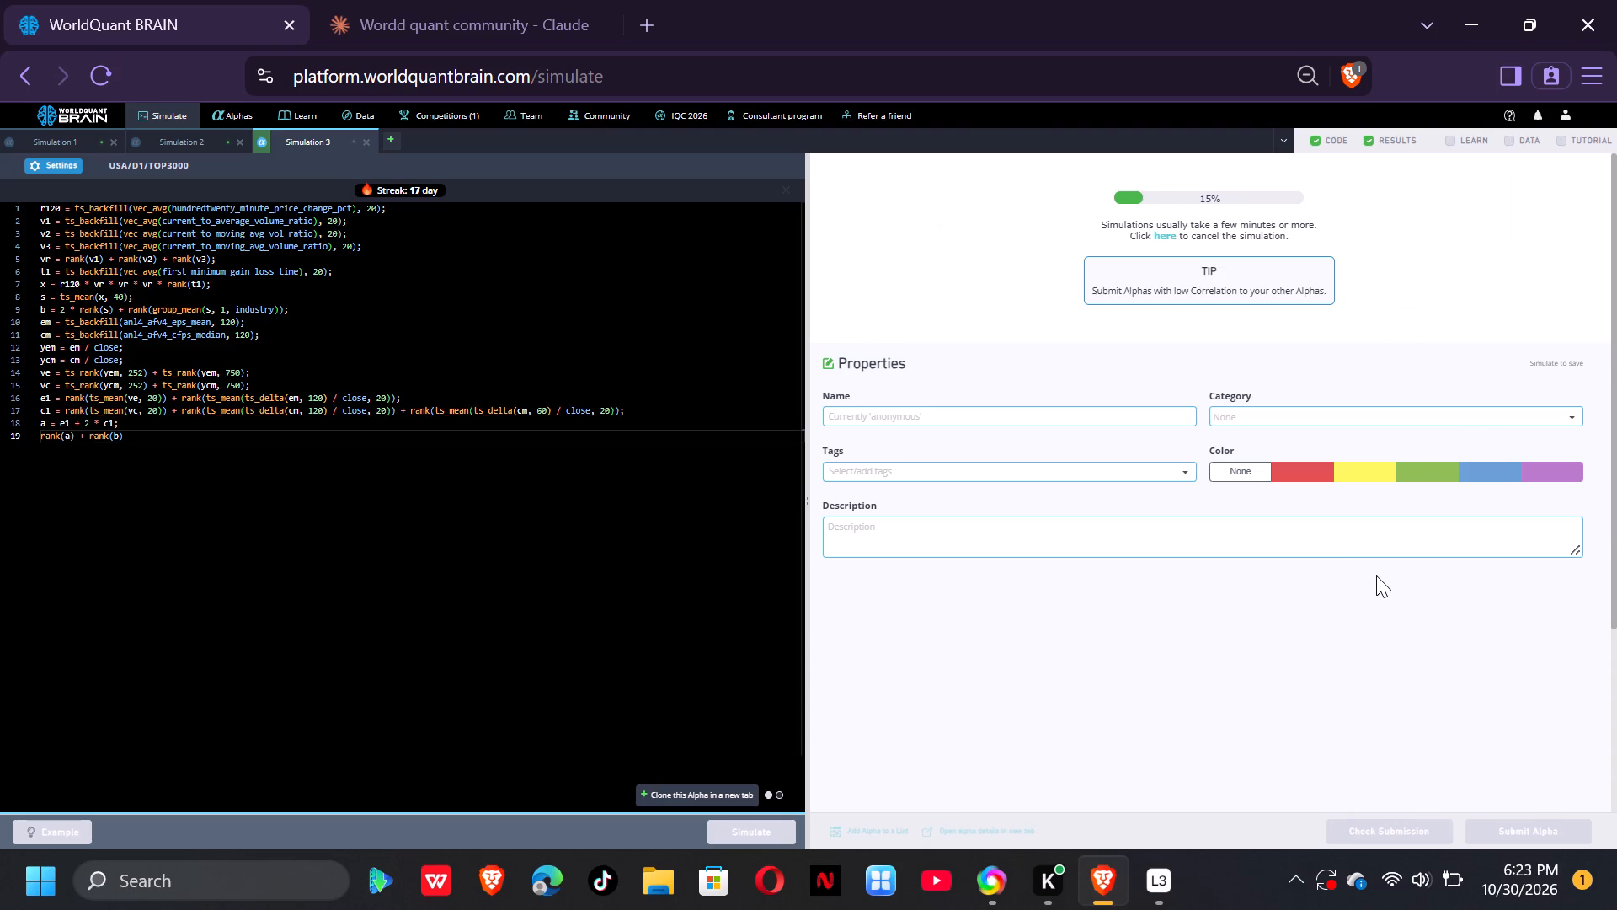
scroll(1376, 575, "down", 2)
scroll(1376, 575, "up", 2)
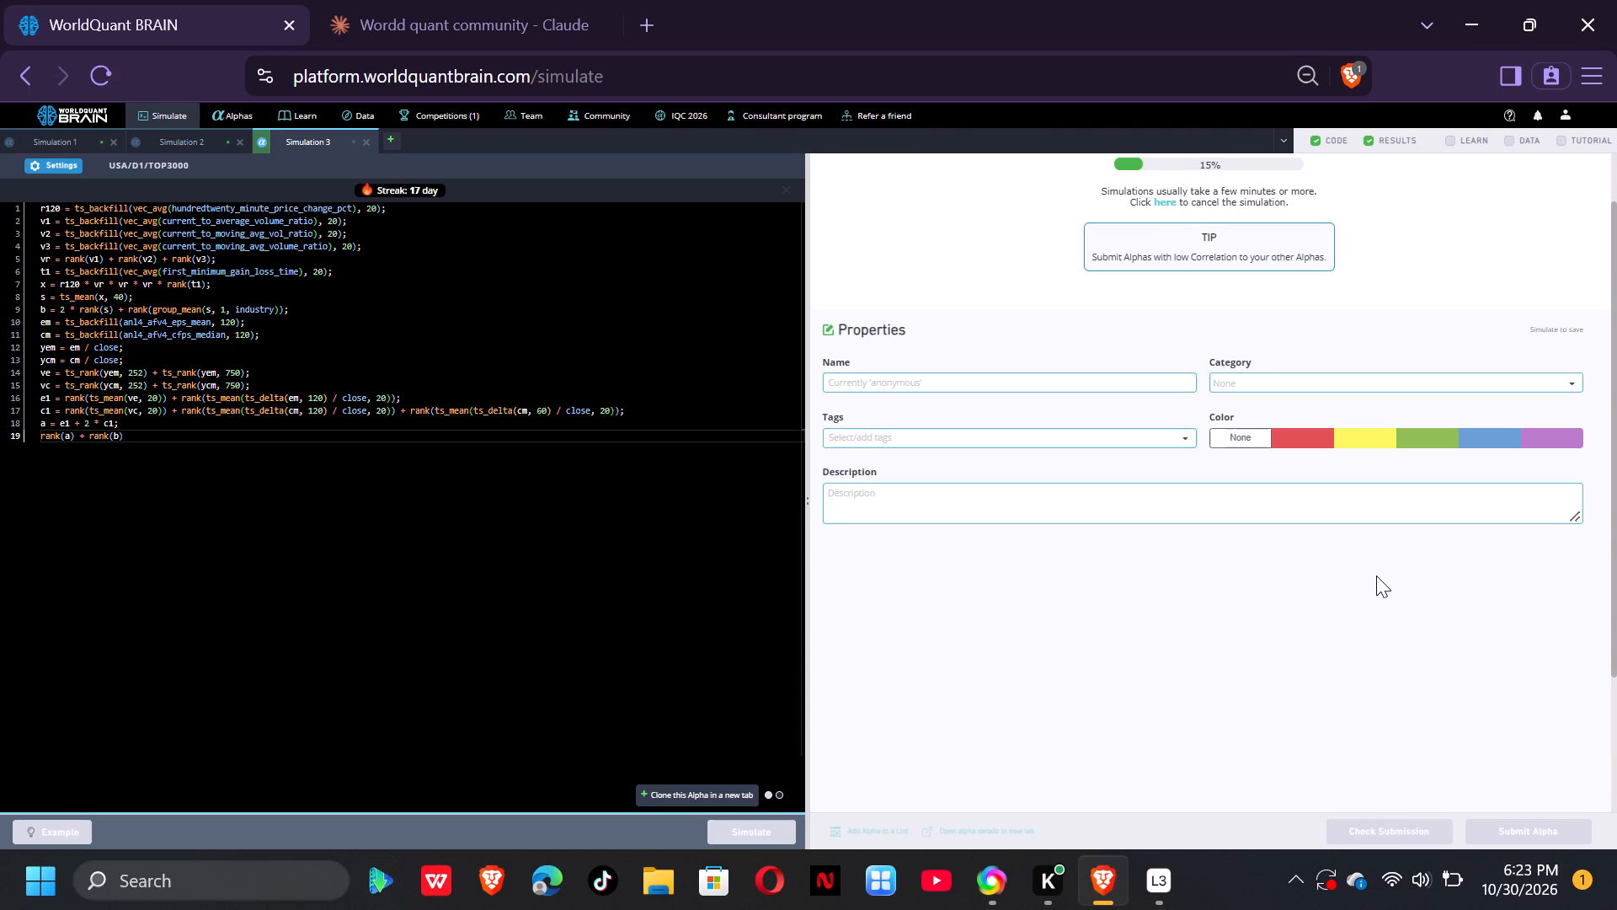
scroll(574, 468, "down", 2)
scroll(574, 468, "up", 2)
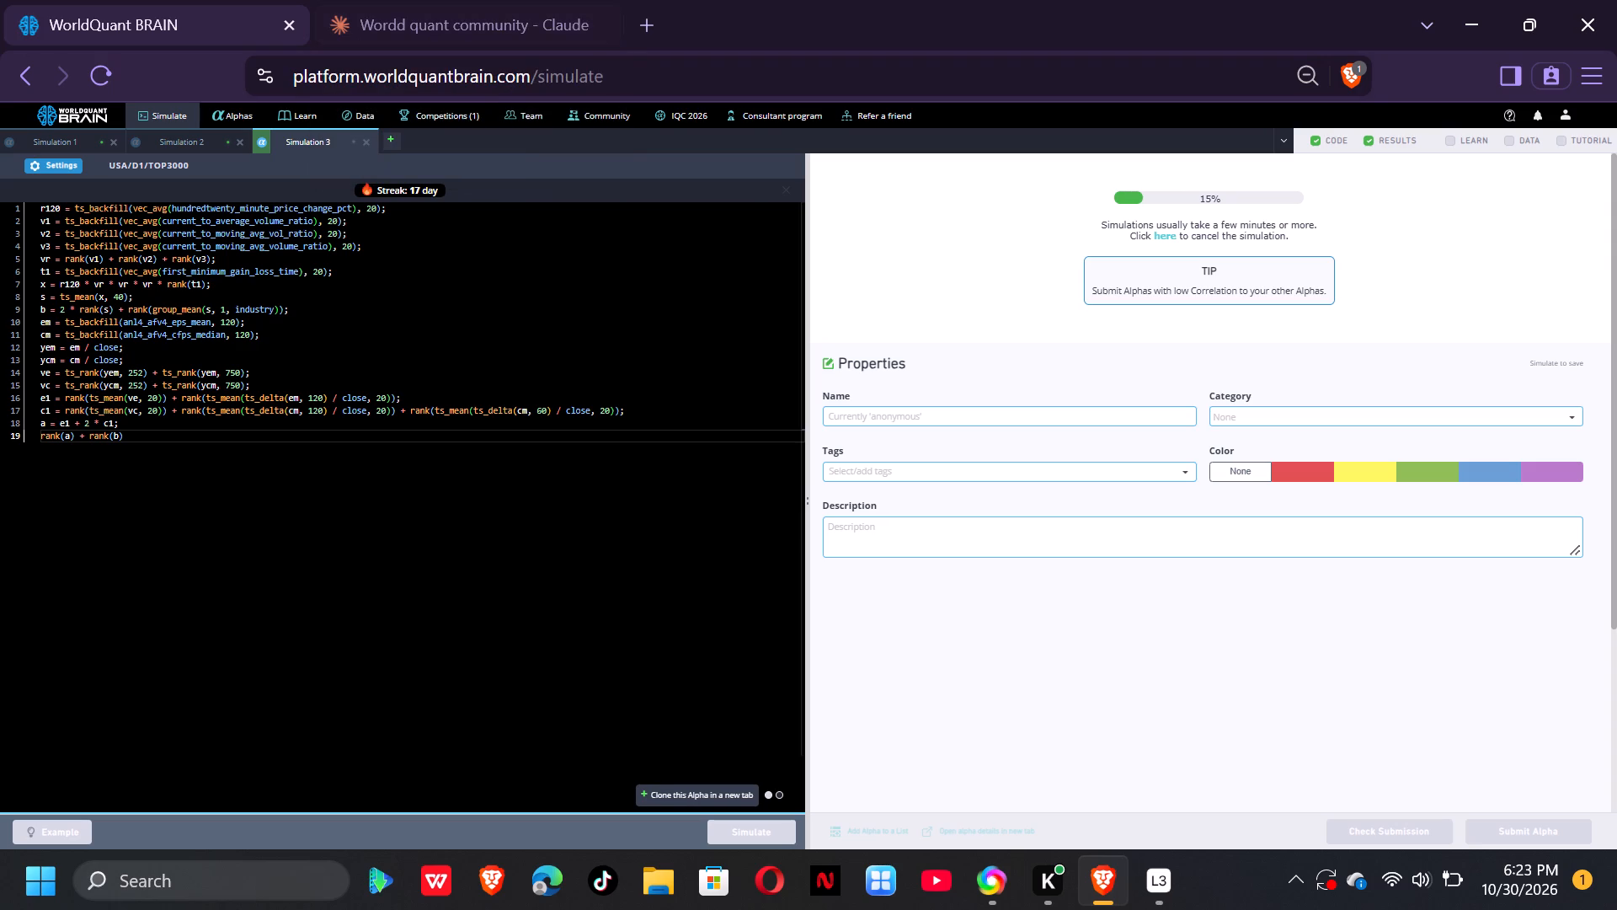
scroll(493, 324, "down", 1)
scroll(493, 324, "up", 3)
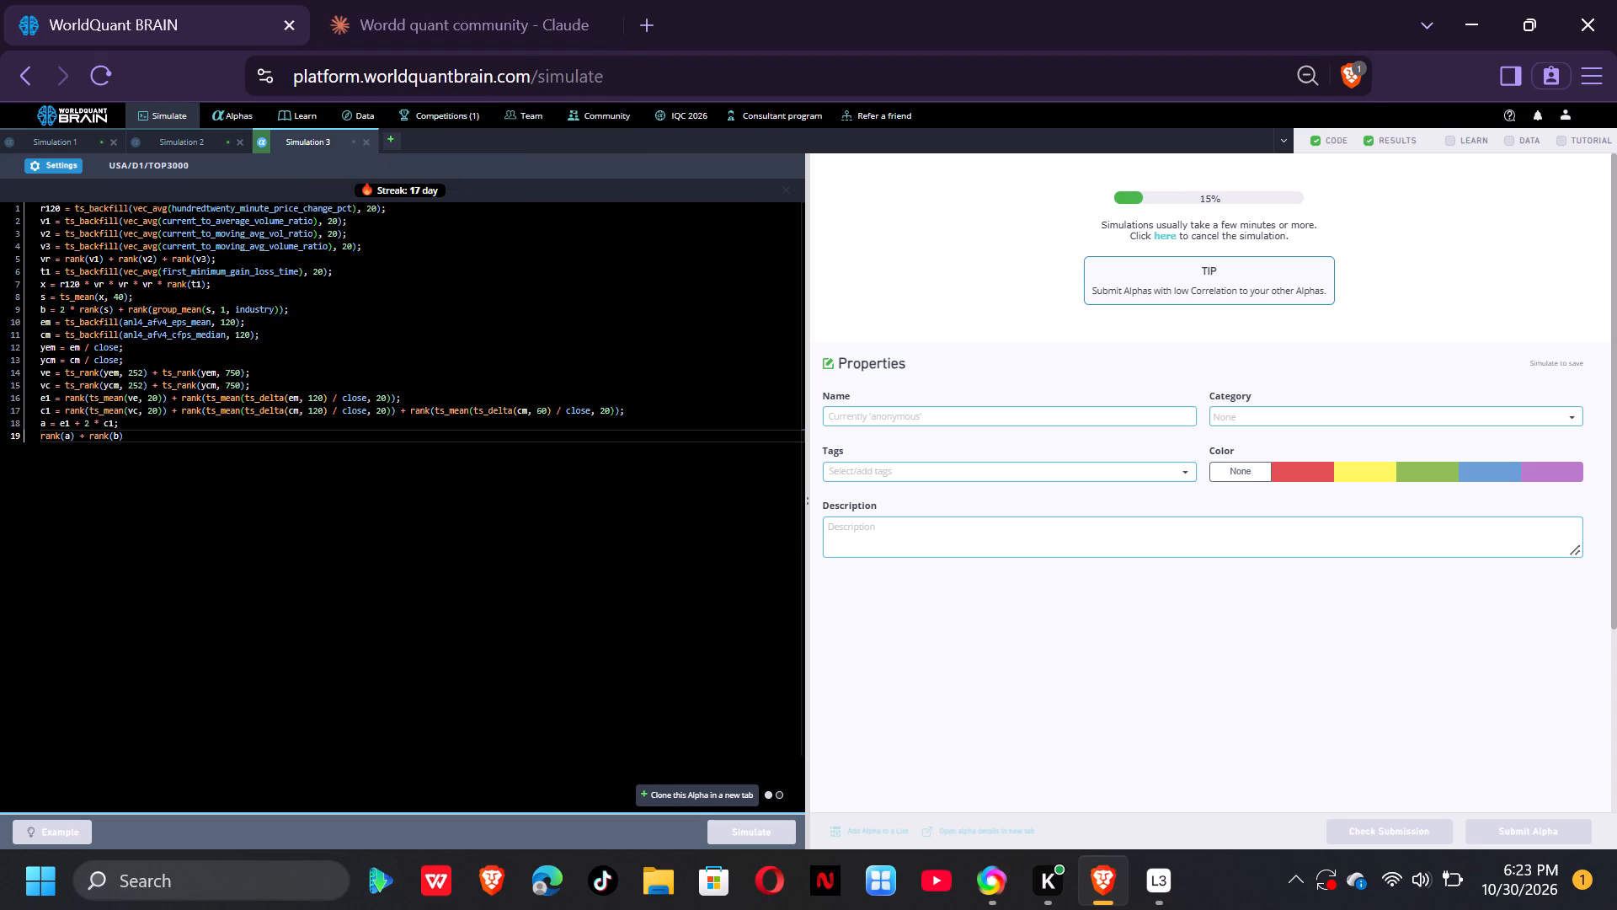
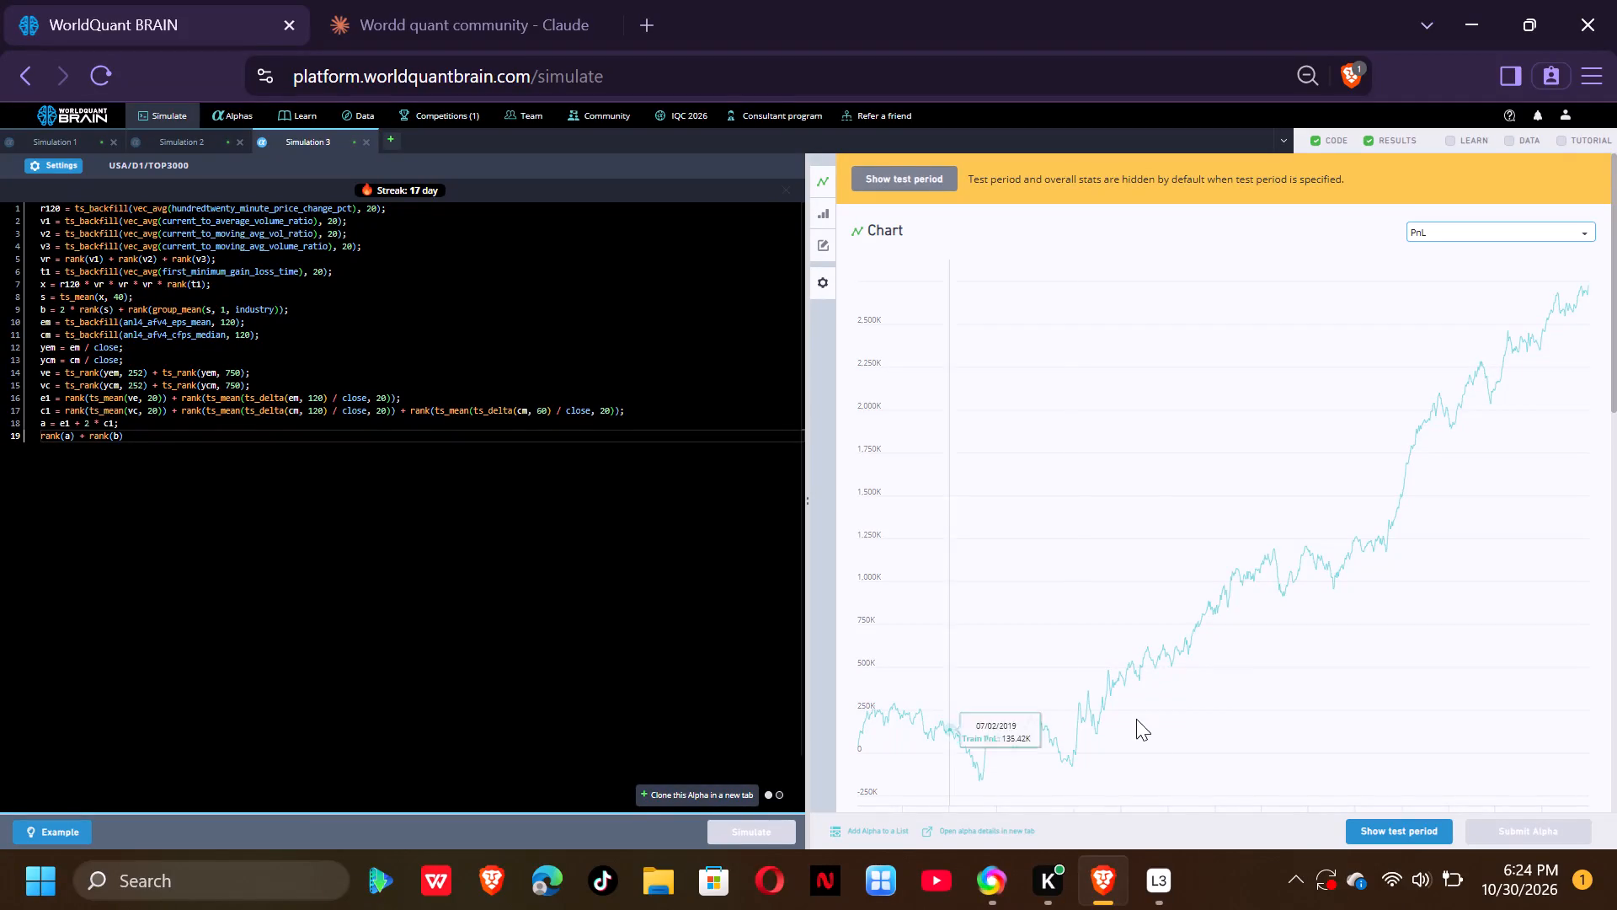
Reveal the LO alpha's test period and run the submission check on it.
left_click(1360, 830)
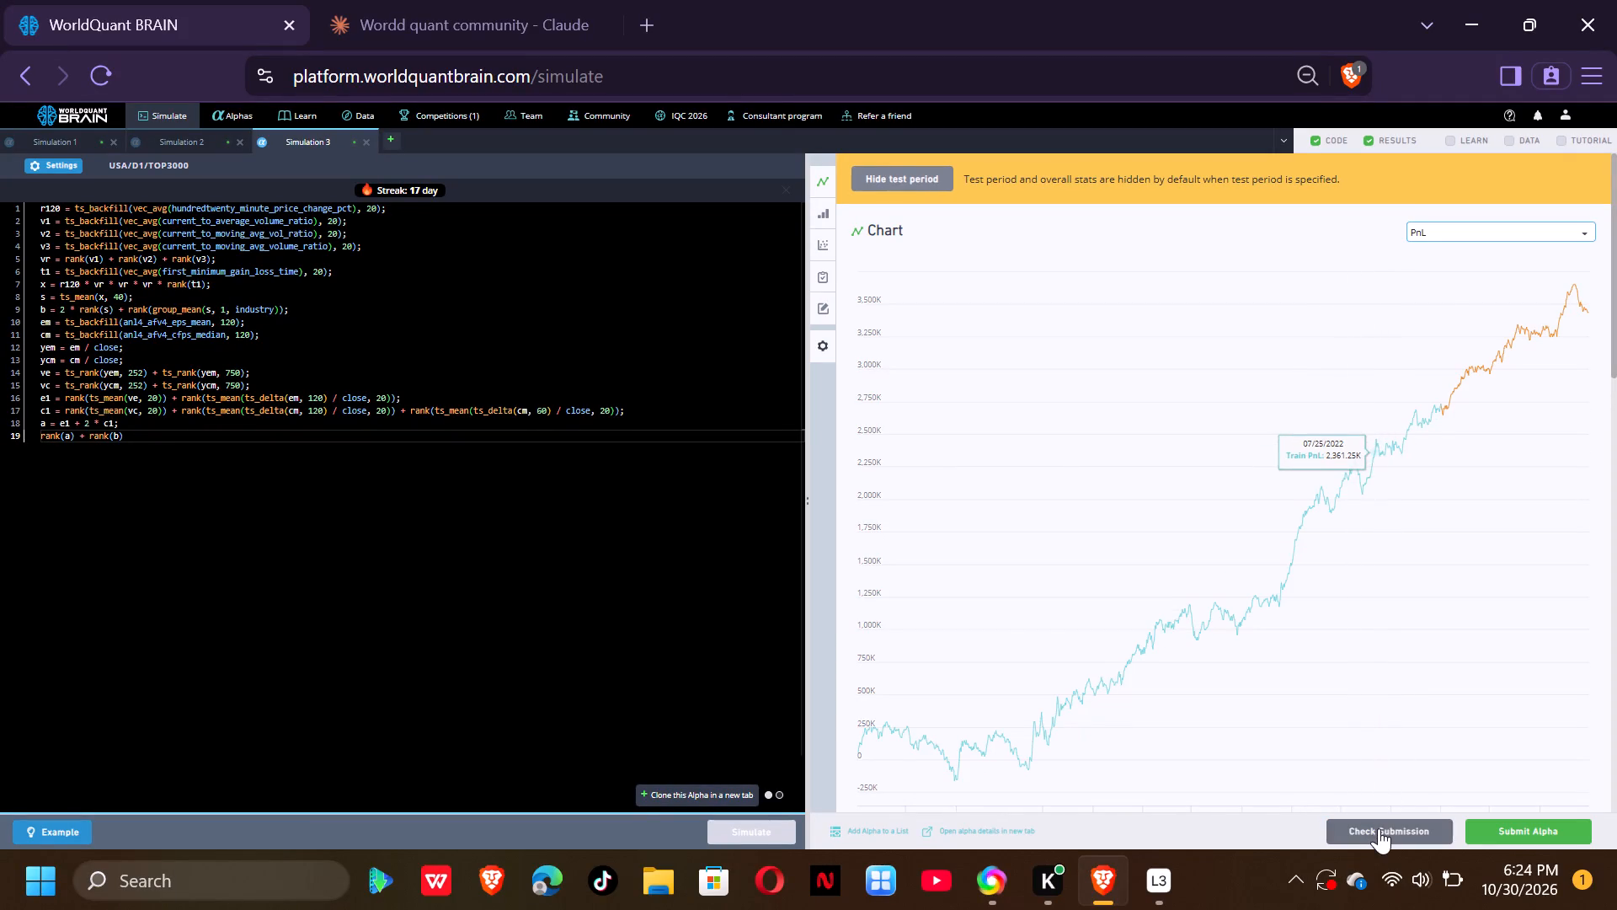
left_click(1379, 828)
Switch the summary period to IS and examine the LO alpha's aggregate statistics, yearly data and IS testing status.
scroll(1409, 443, "up", 6)
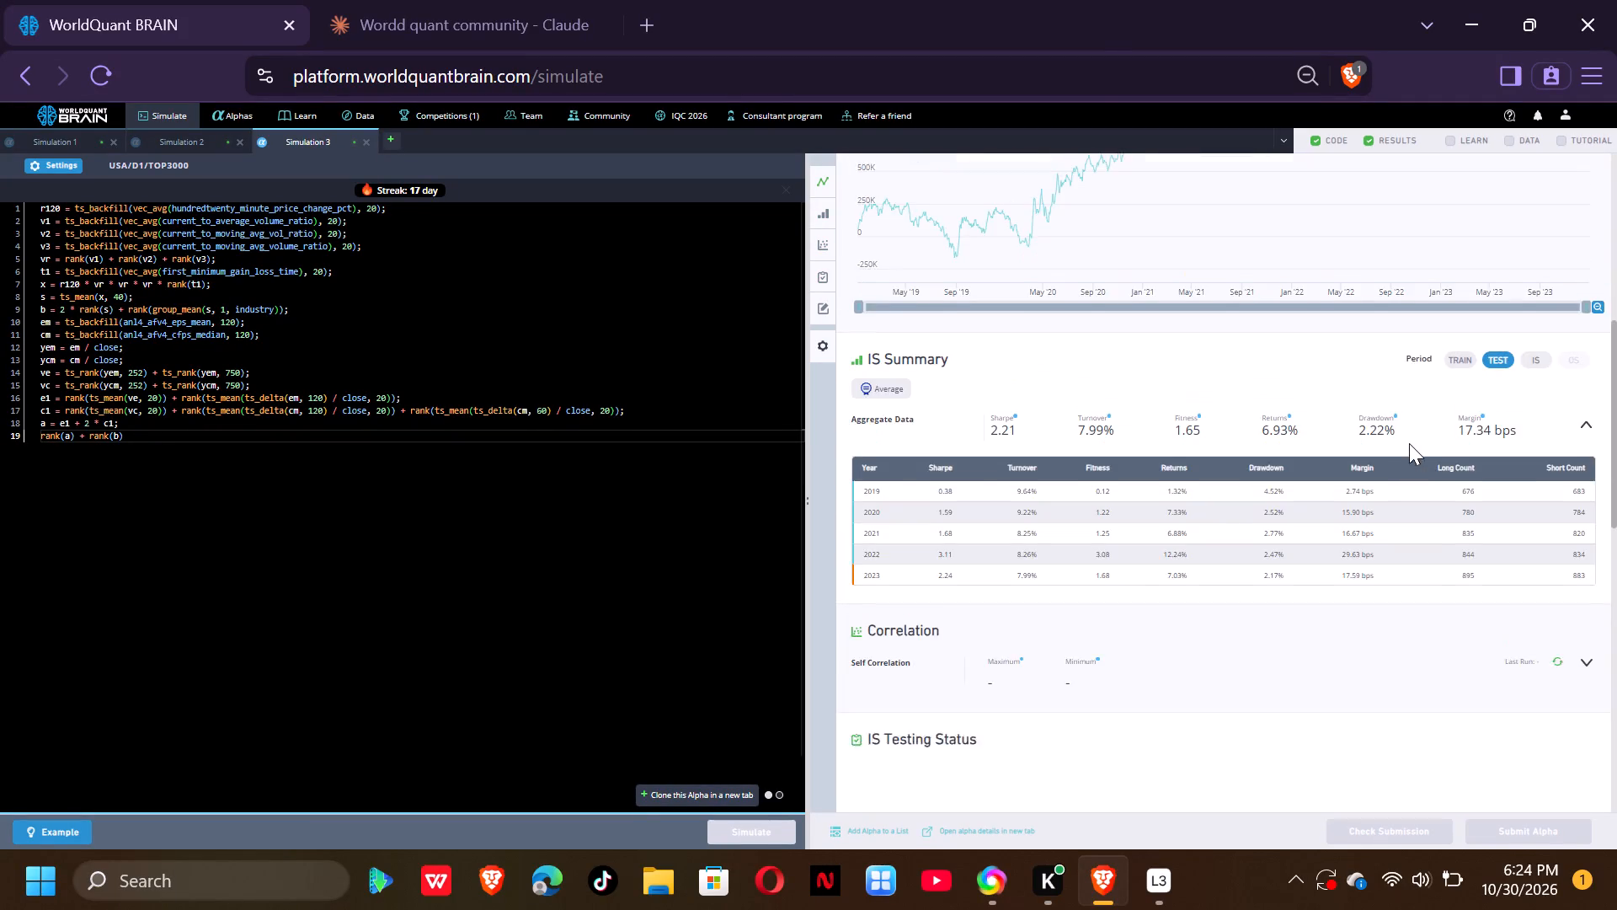
scroll(1409, 443, "up", 2)
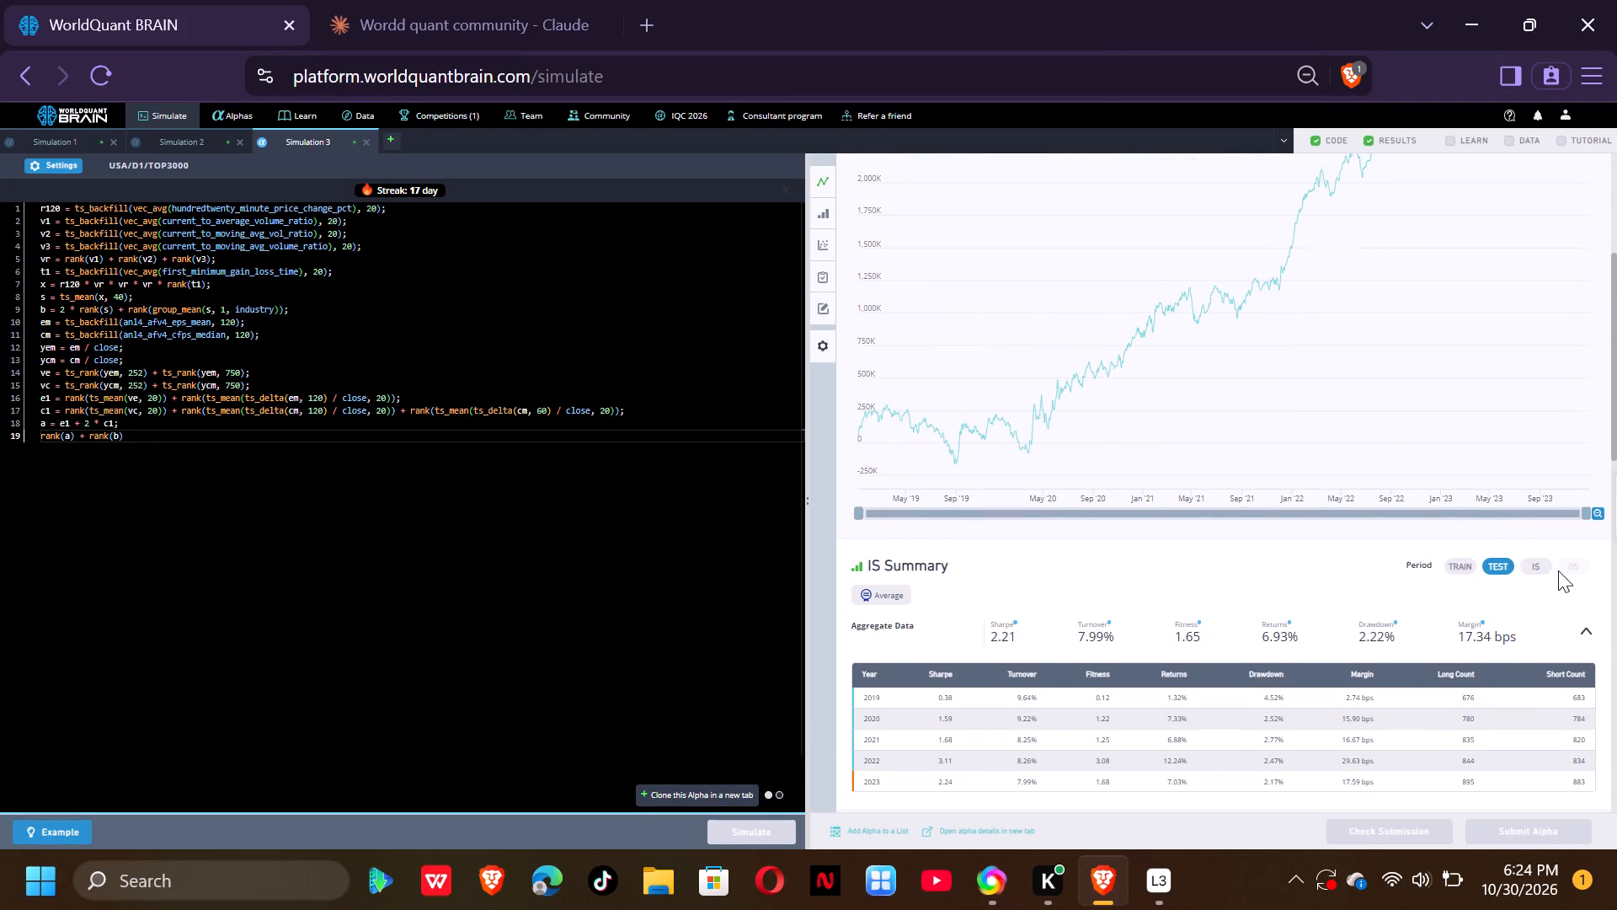
left_click(1544, 570)
scroll(1299, 575, "down", 2)
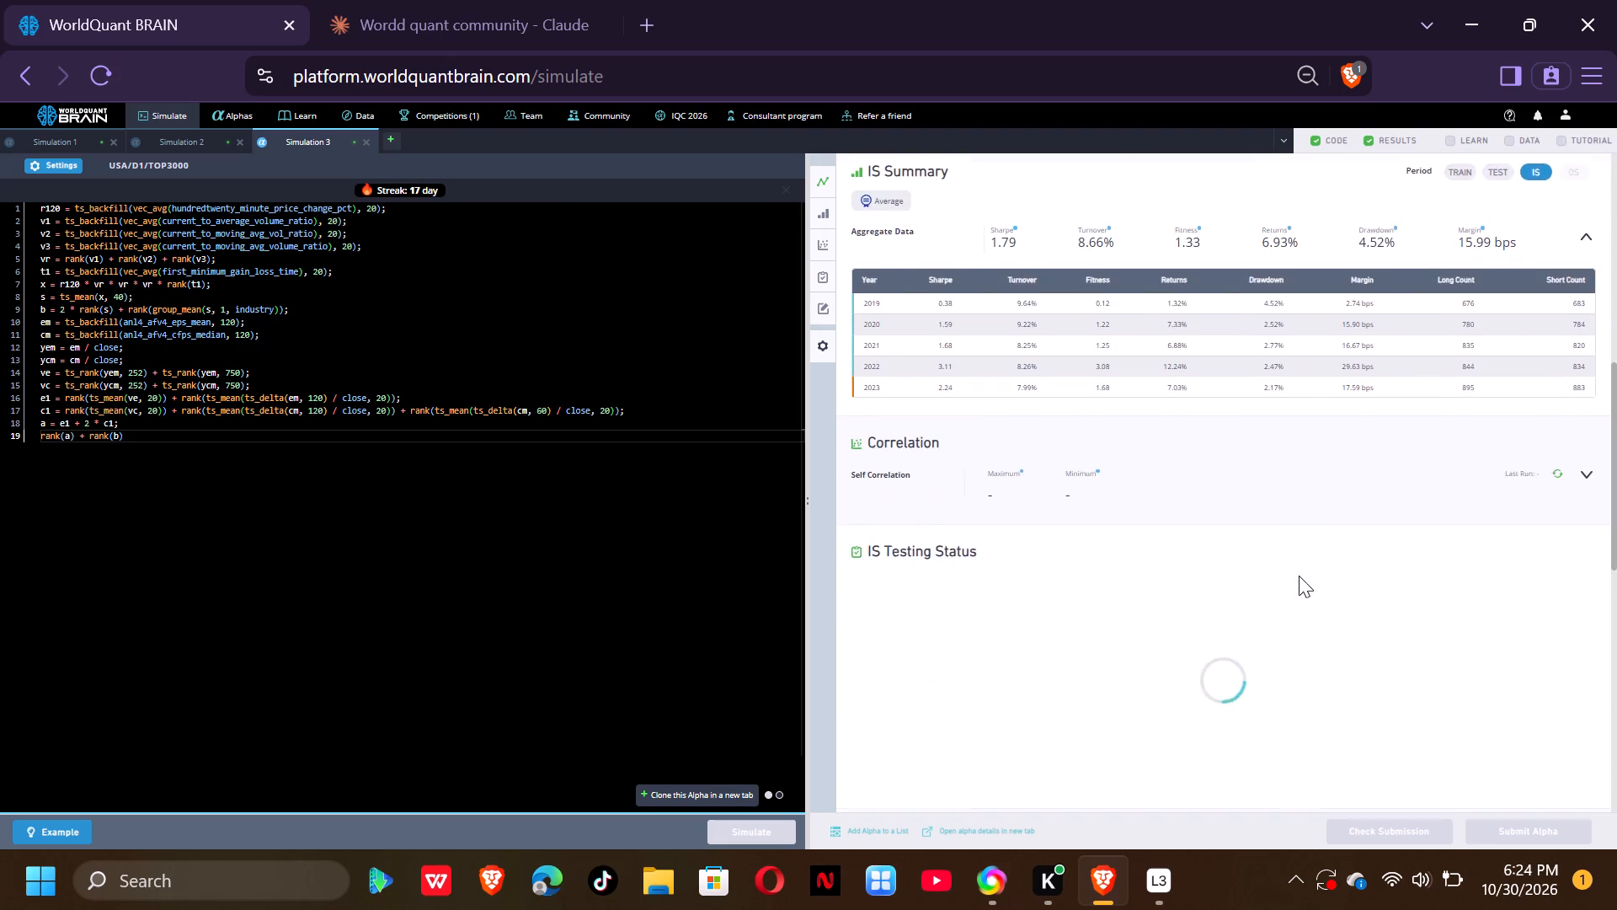
scroll(1299, 575, "down", 3)
scroll(1248, 761, "up", 2)
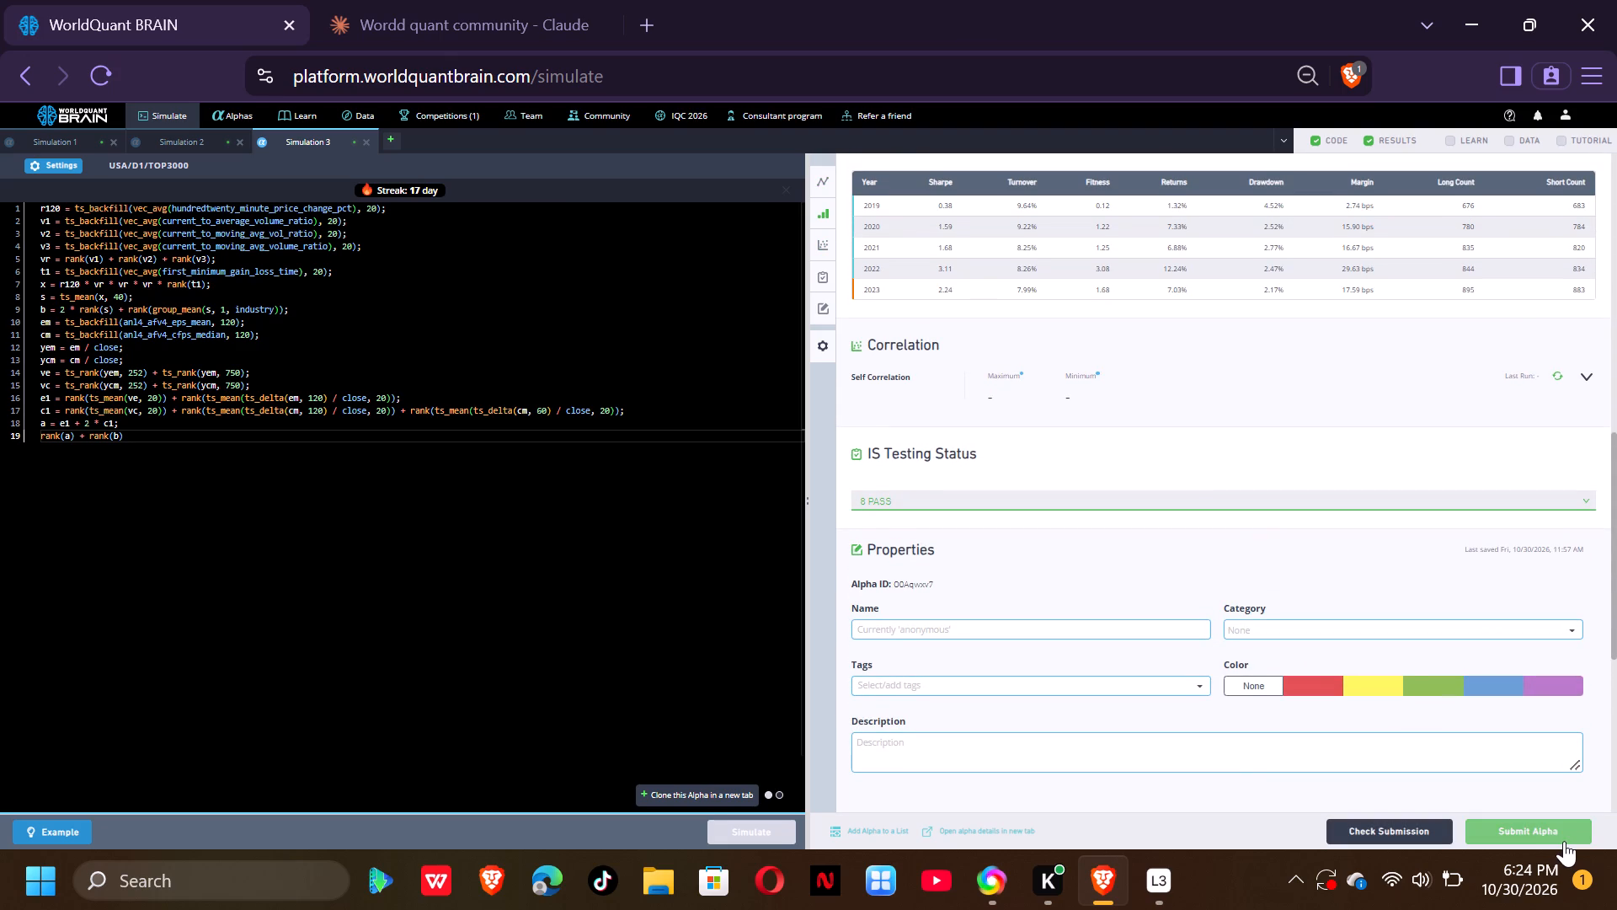
scroll(1380, 687, "down", 2)
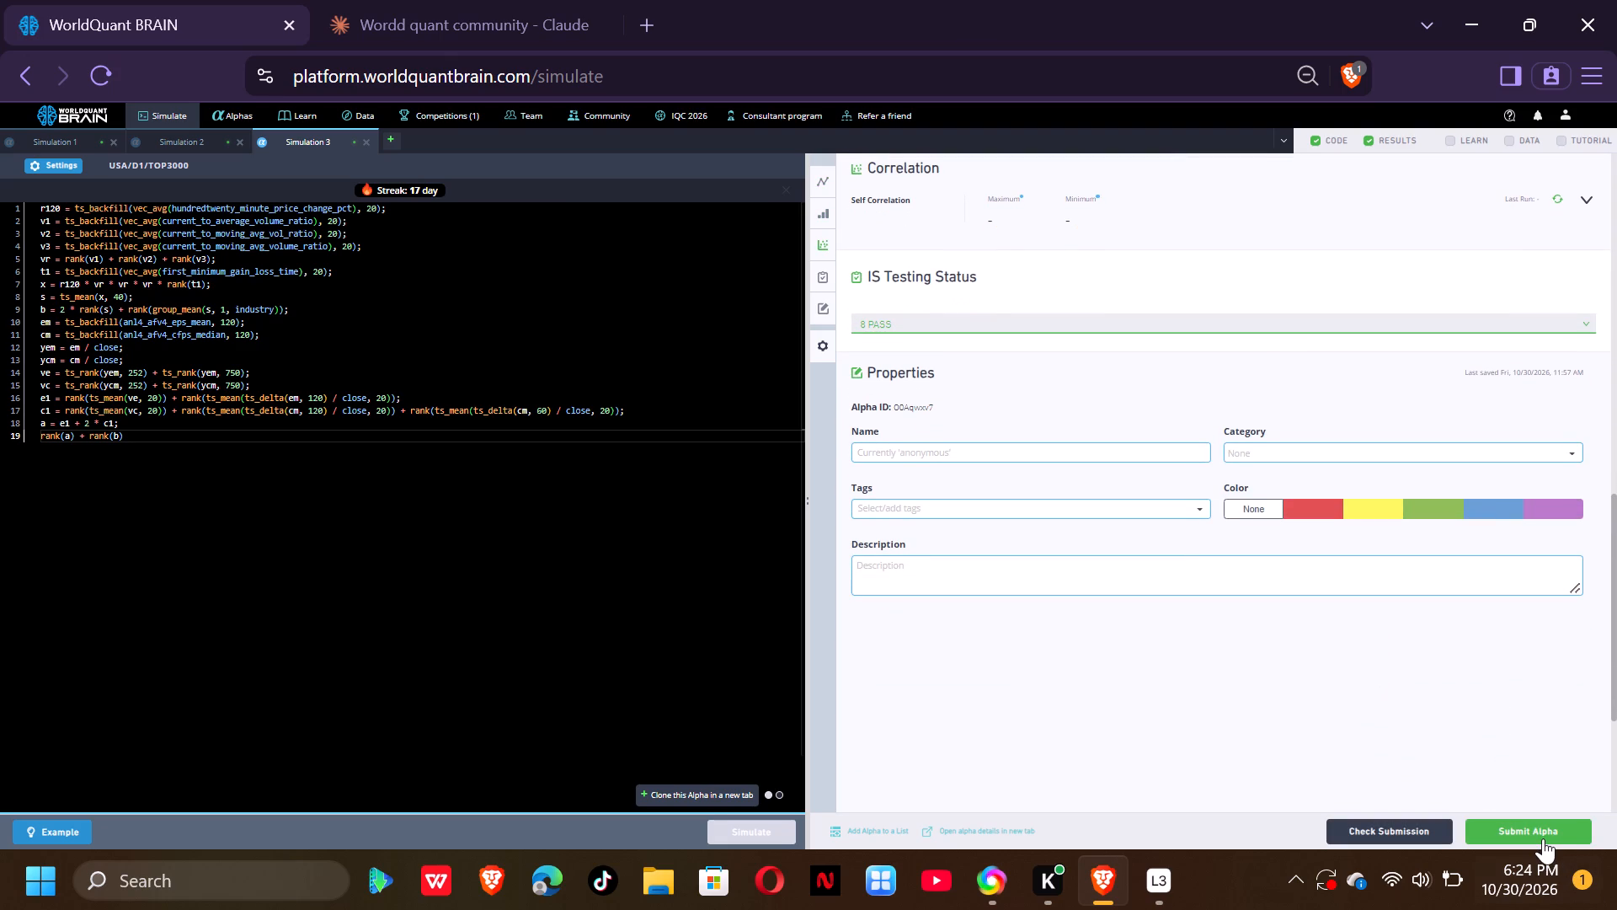
Submit the LO alpha.
left_click(1543, 838)
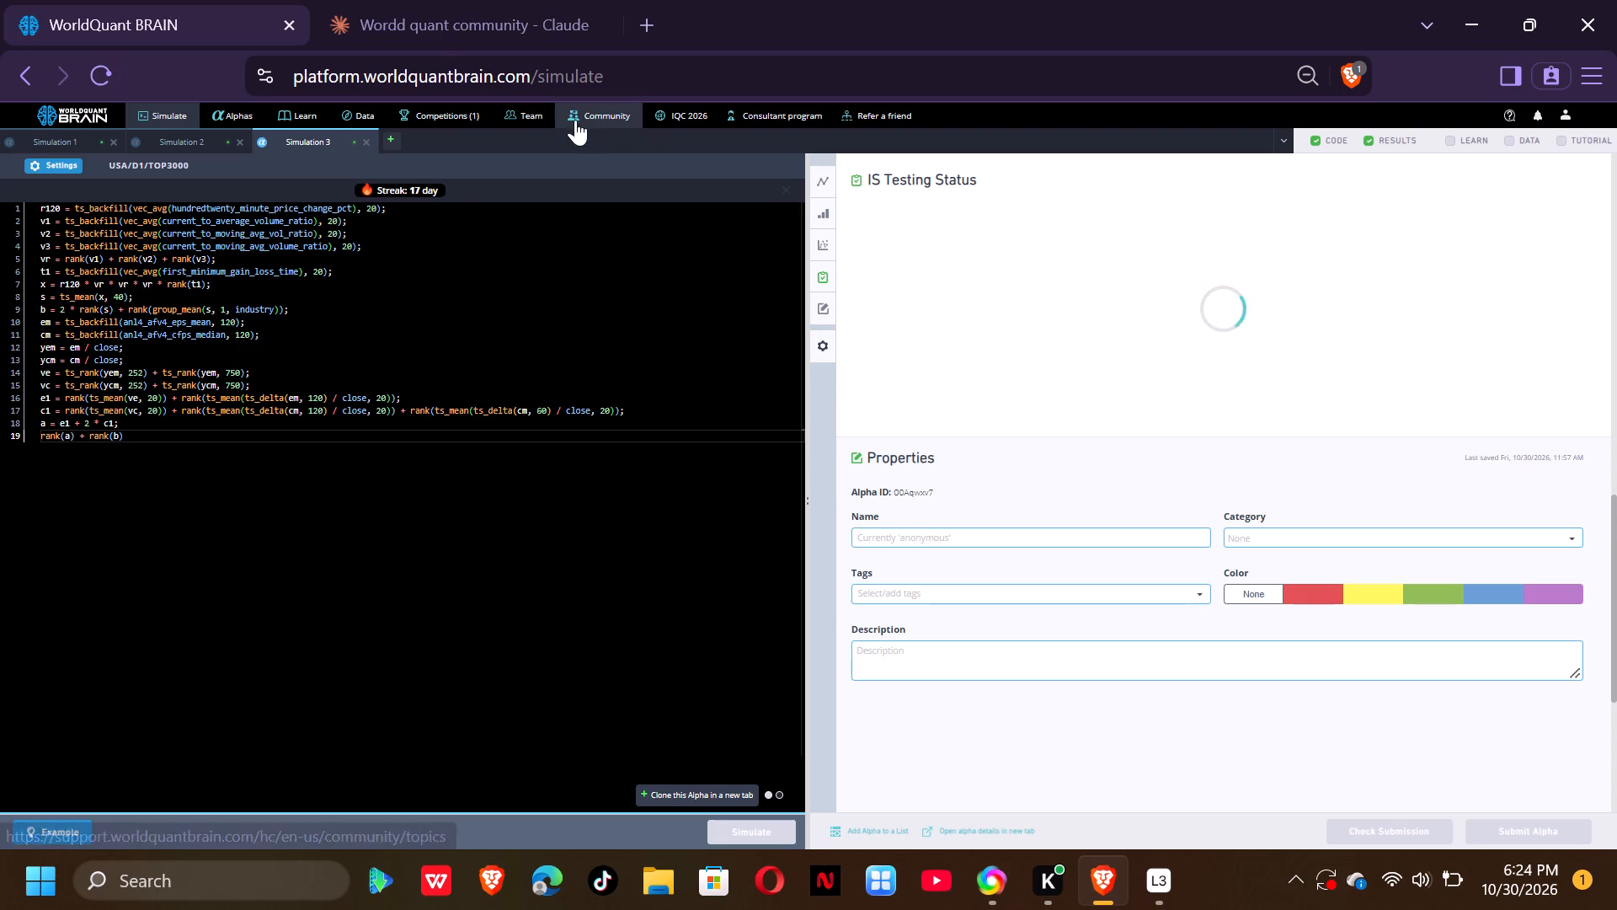
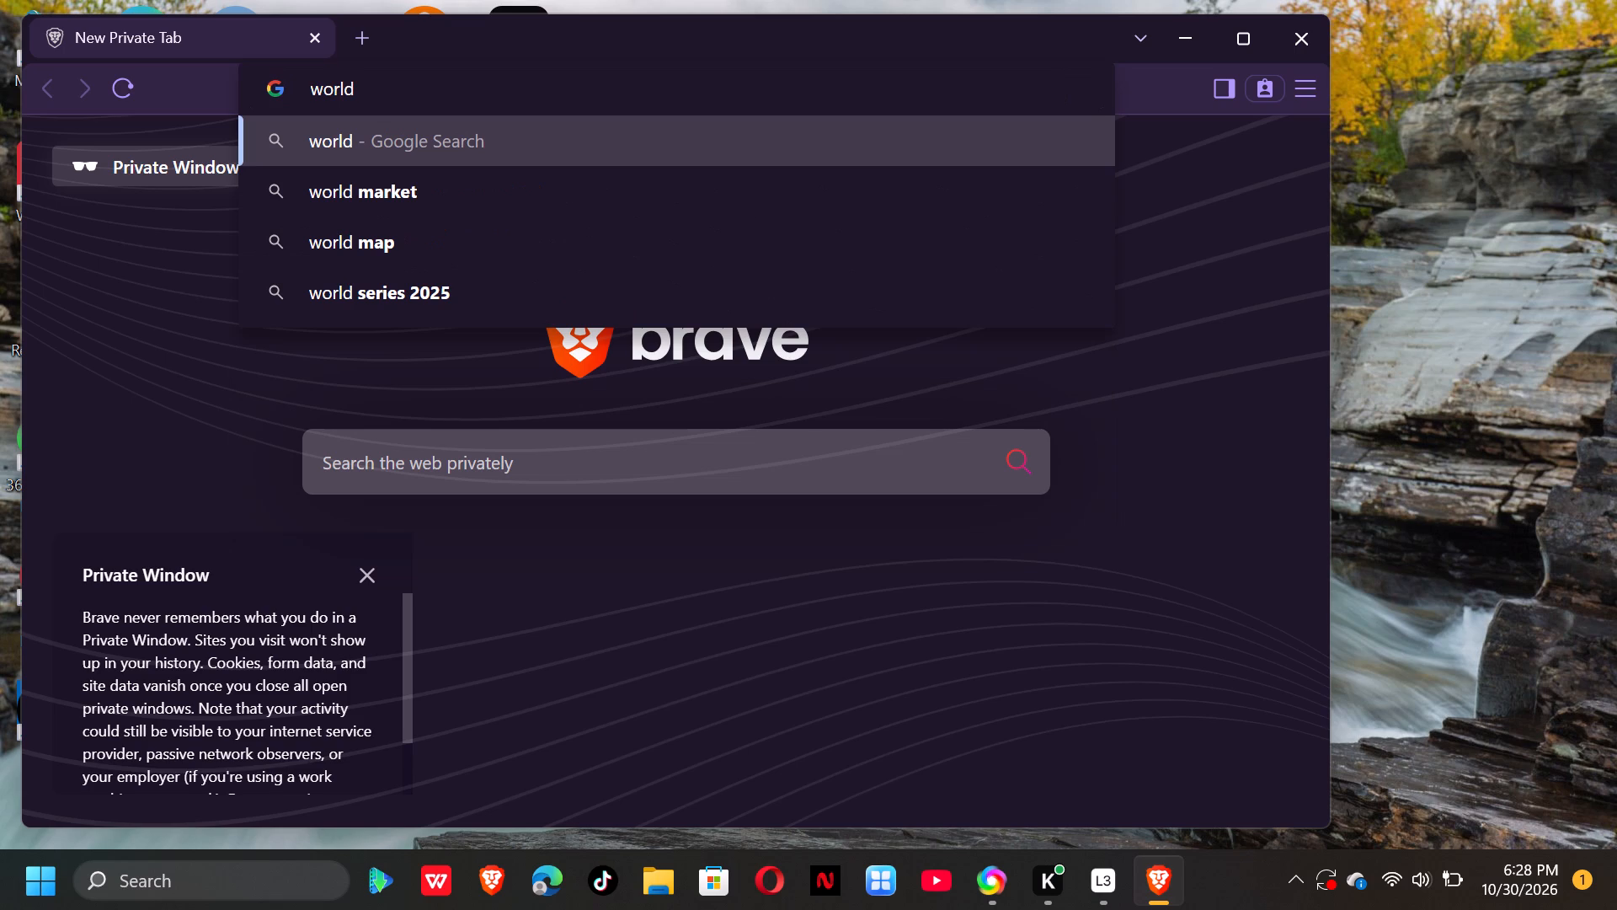
type("quant")
key("space")
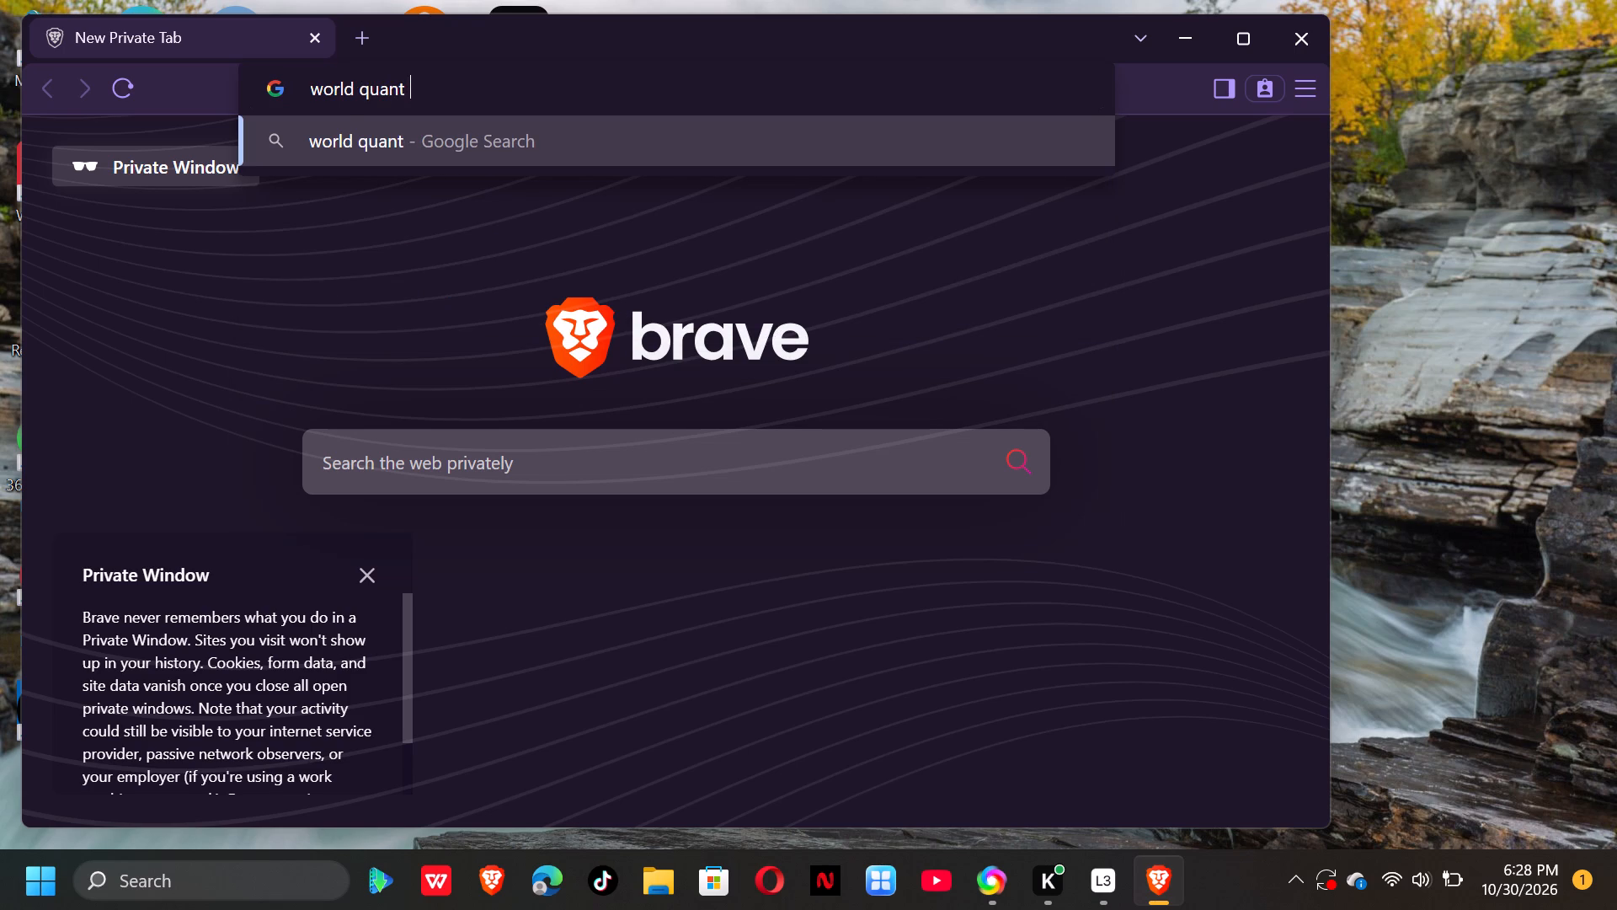
type("bray")
key("BackSpace")
type("in")
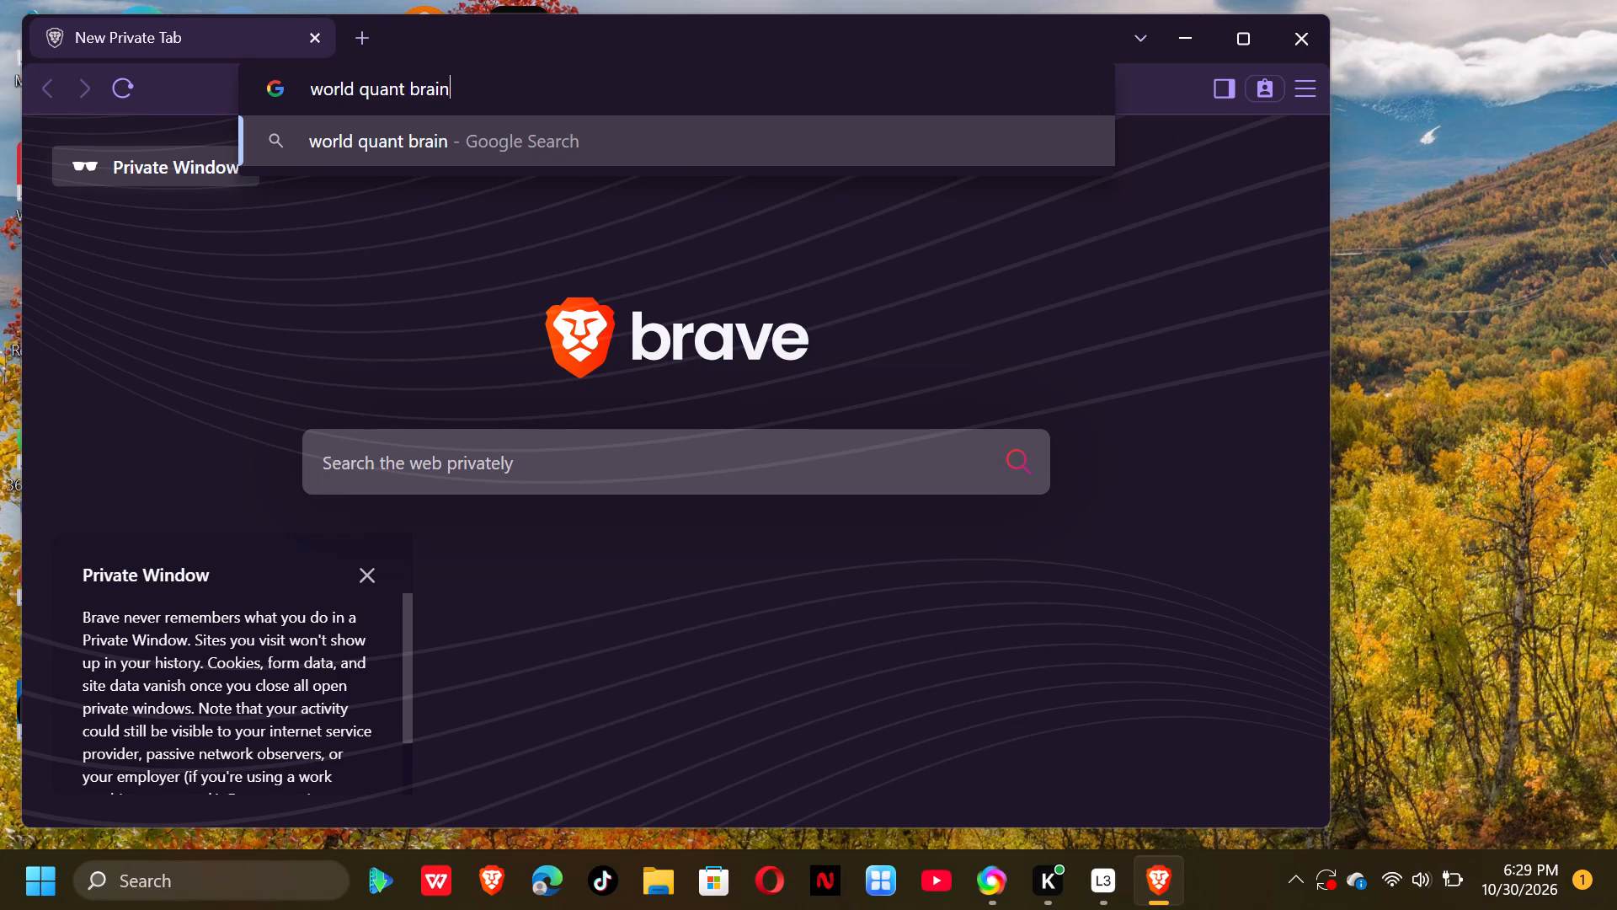
key("Return")
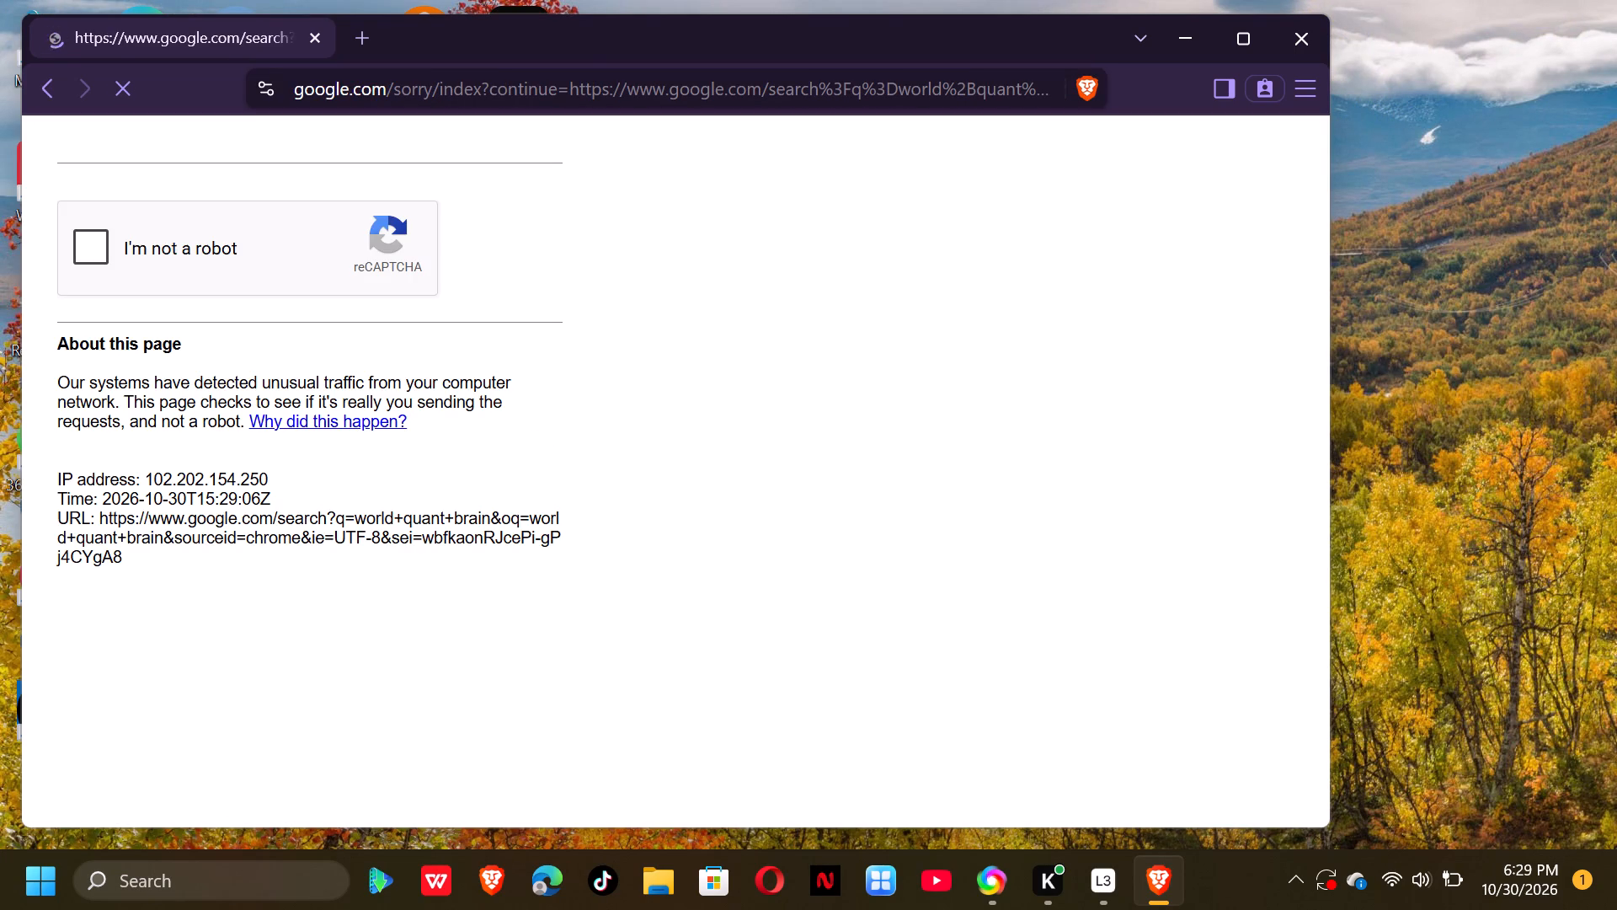
Start the "I'm not a robot" check and select all images with crosswalks, including those in the replacement images.
left_click(102, 234)
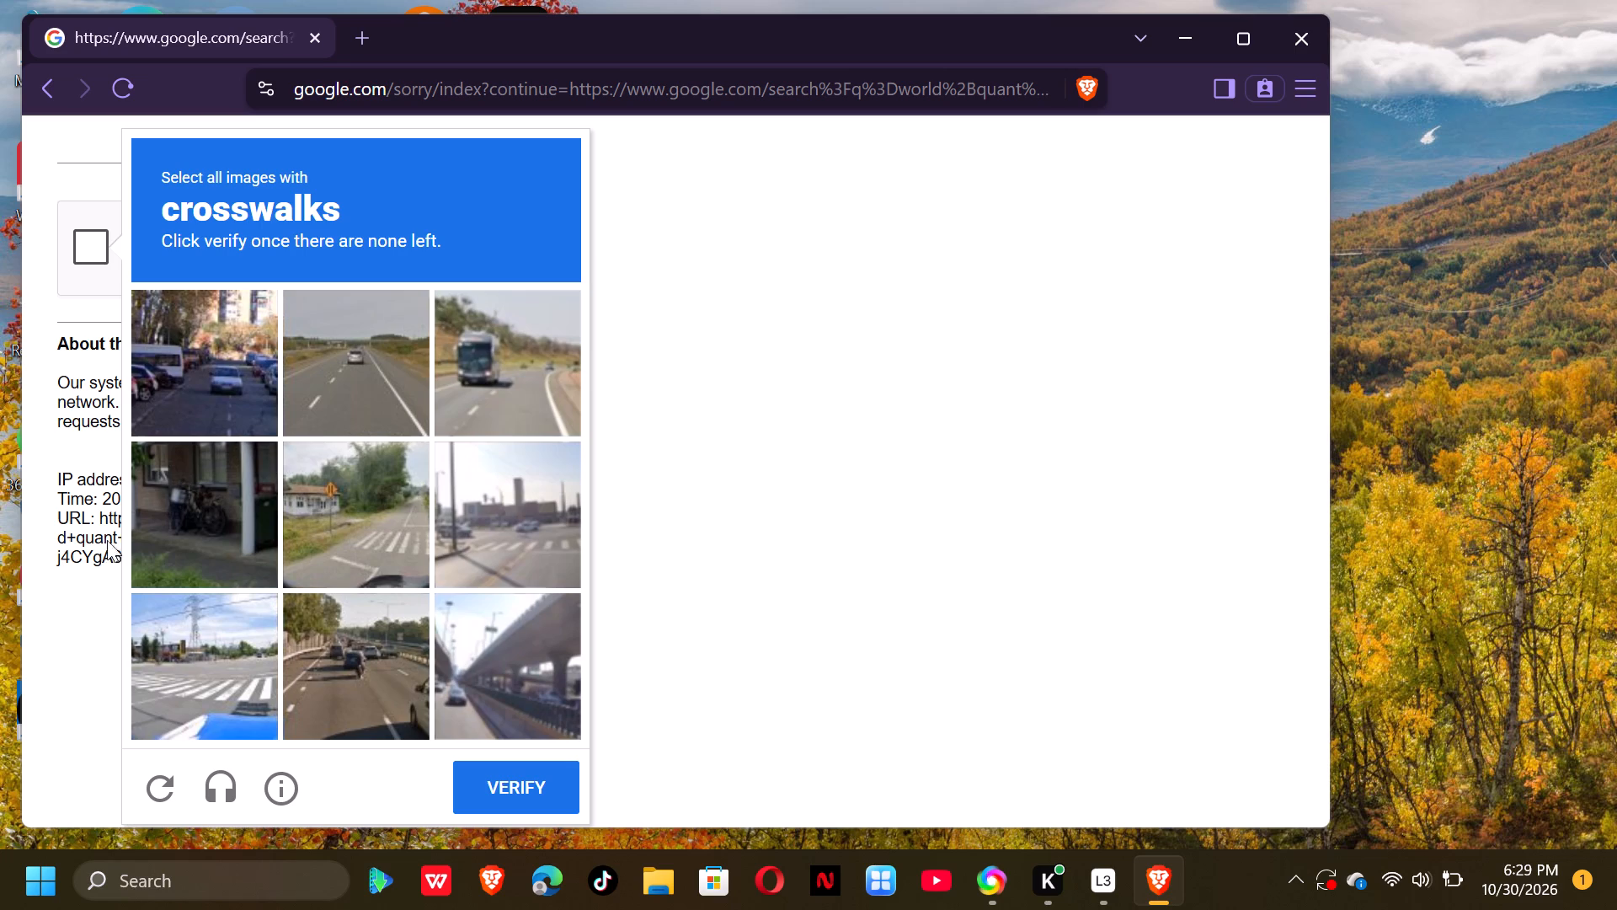
left_click(216, 659)
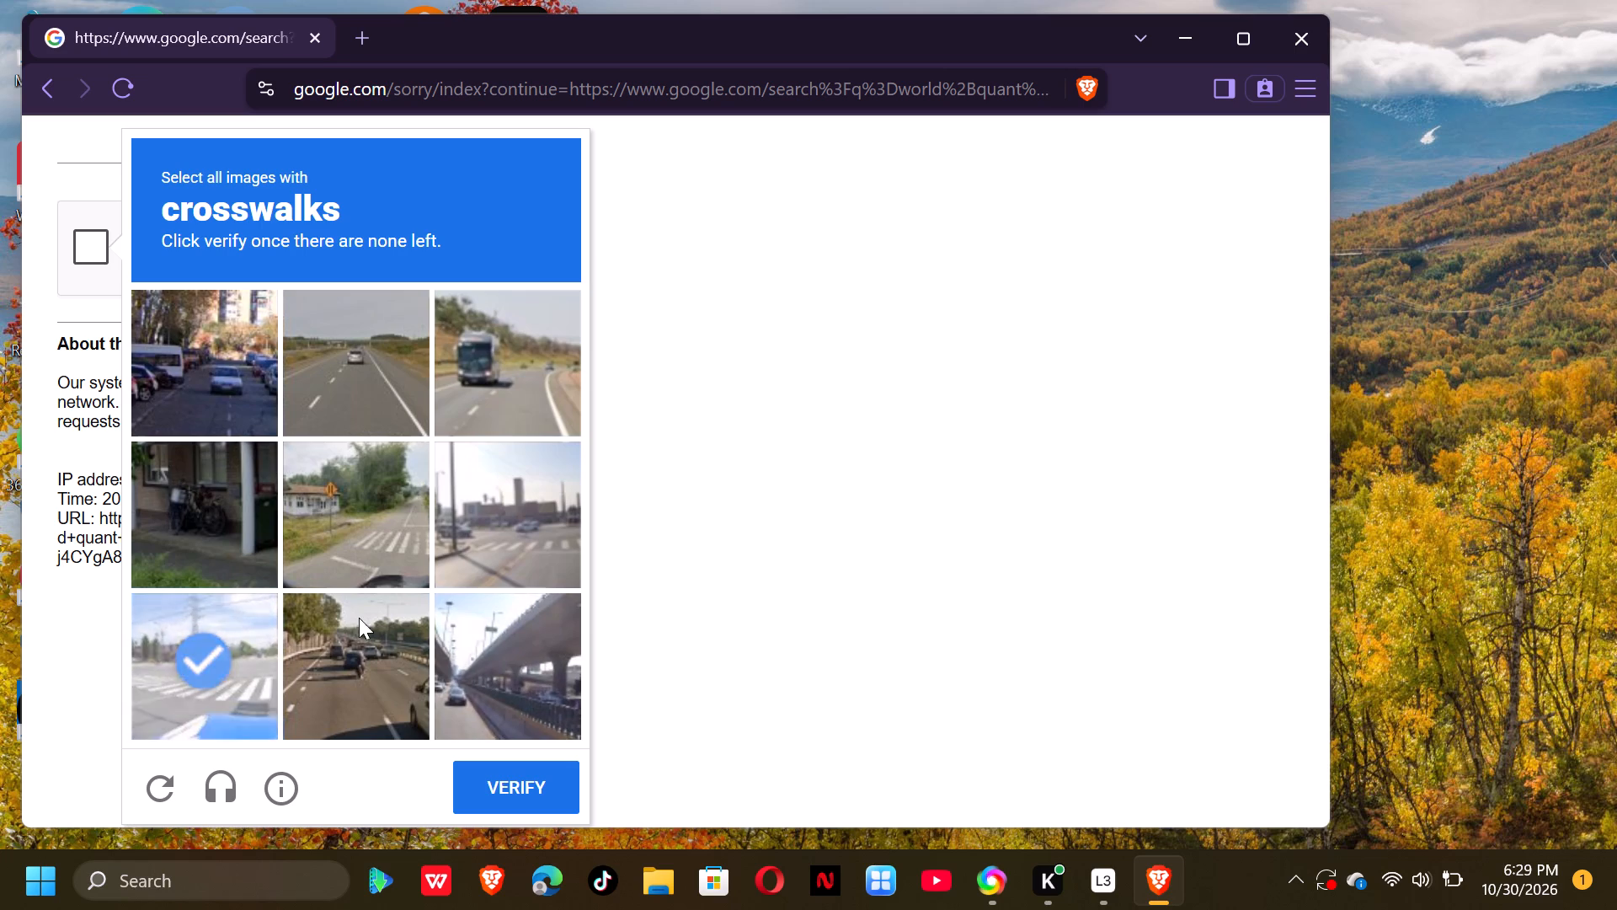
left_click(397, 499)
left_click(574, 535)
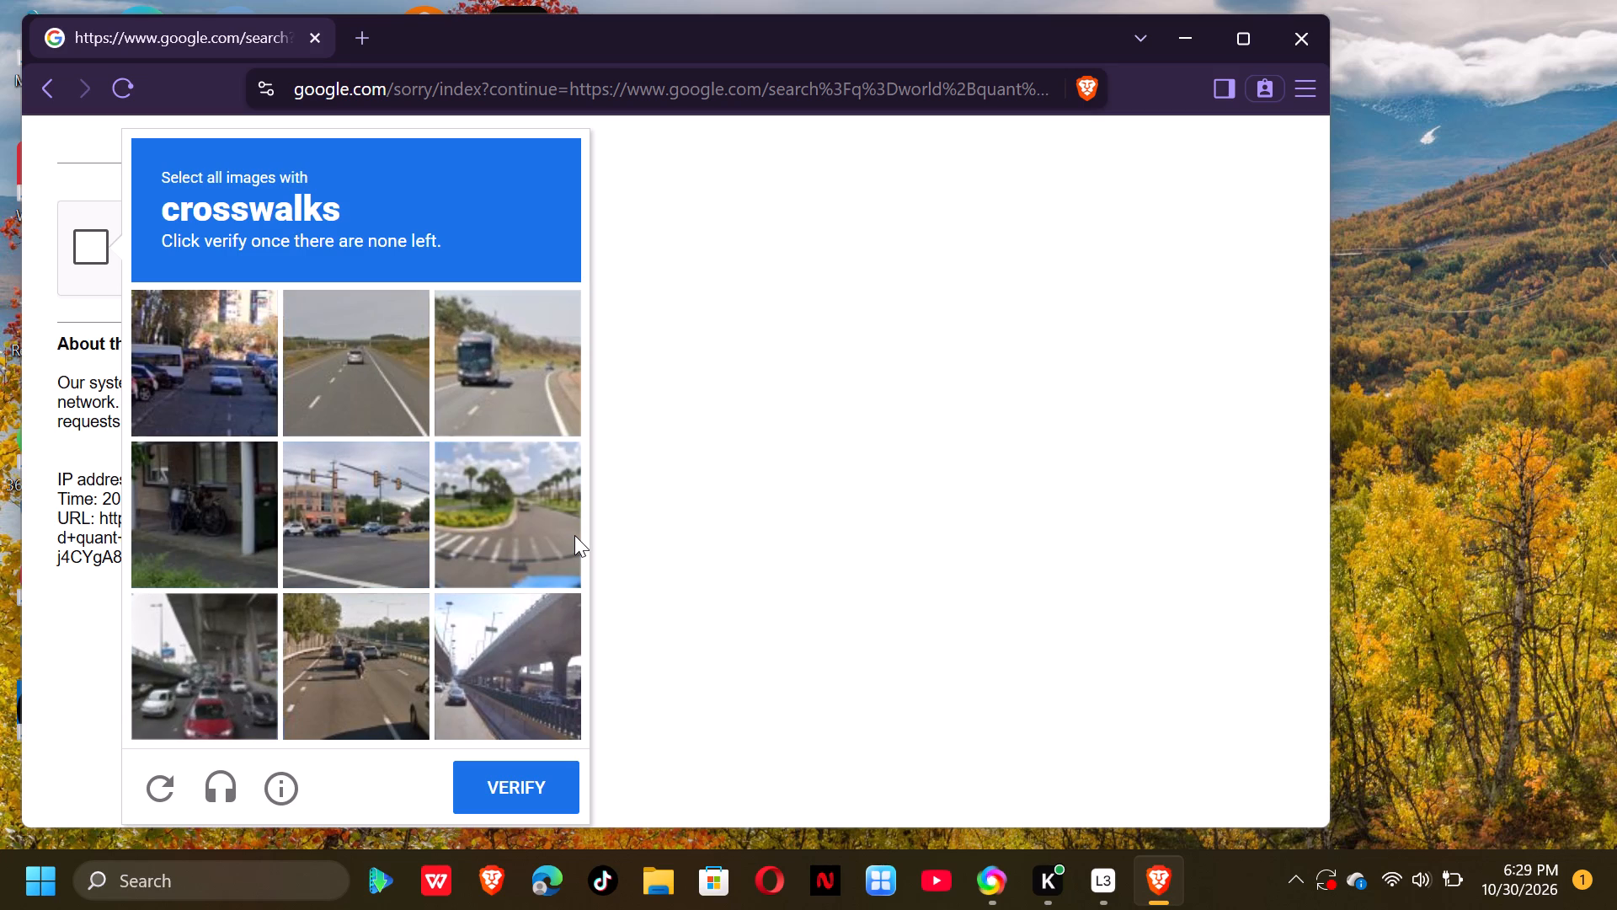